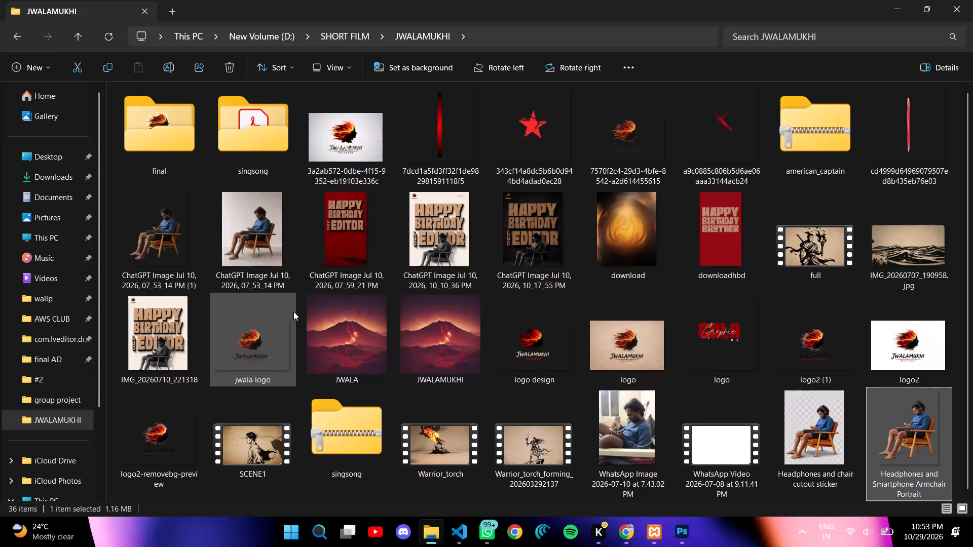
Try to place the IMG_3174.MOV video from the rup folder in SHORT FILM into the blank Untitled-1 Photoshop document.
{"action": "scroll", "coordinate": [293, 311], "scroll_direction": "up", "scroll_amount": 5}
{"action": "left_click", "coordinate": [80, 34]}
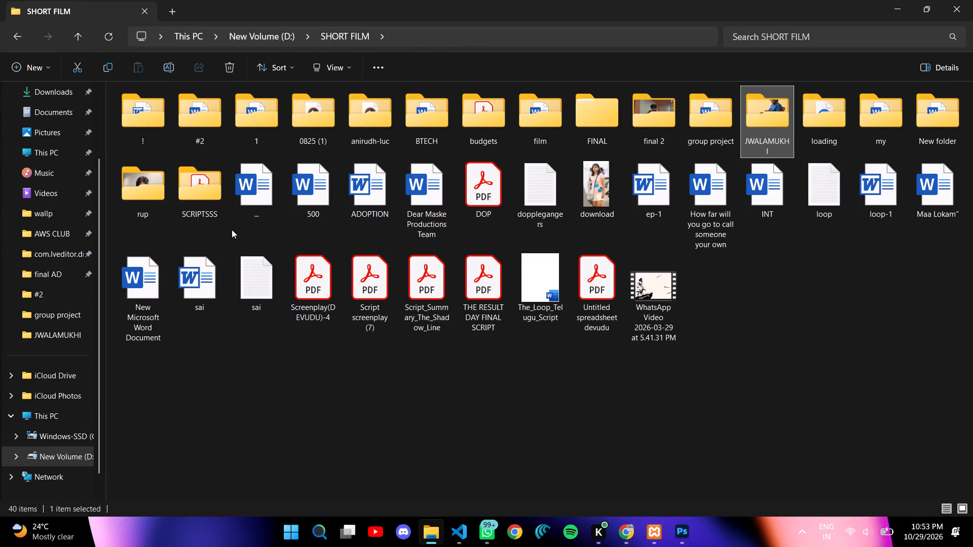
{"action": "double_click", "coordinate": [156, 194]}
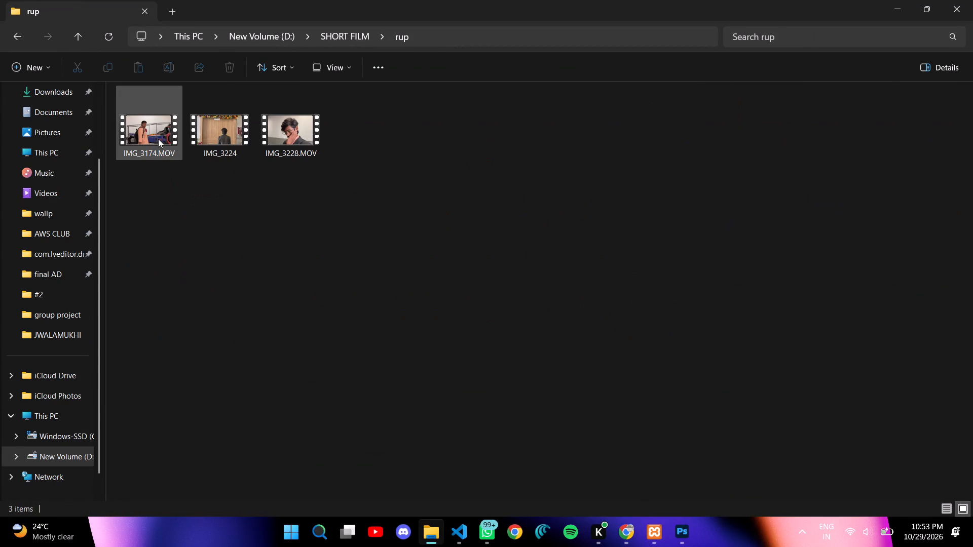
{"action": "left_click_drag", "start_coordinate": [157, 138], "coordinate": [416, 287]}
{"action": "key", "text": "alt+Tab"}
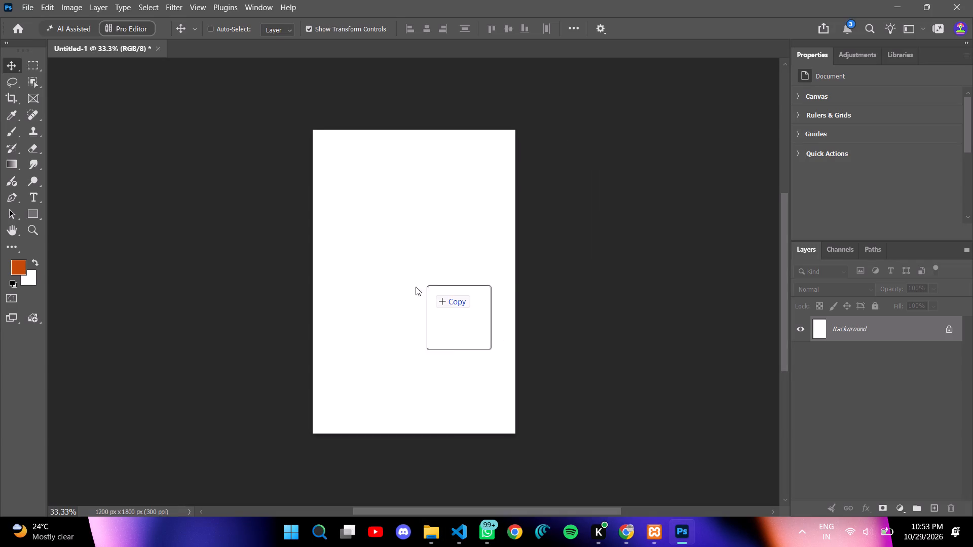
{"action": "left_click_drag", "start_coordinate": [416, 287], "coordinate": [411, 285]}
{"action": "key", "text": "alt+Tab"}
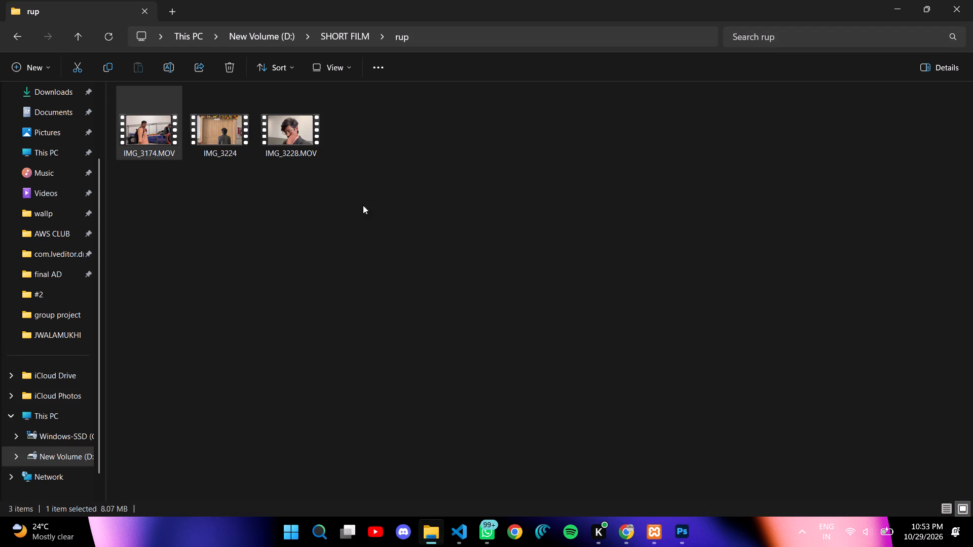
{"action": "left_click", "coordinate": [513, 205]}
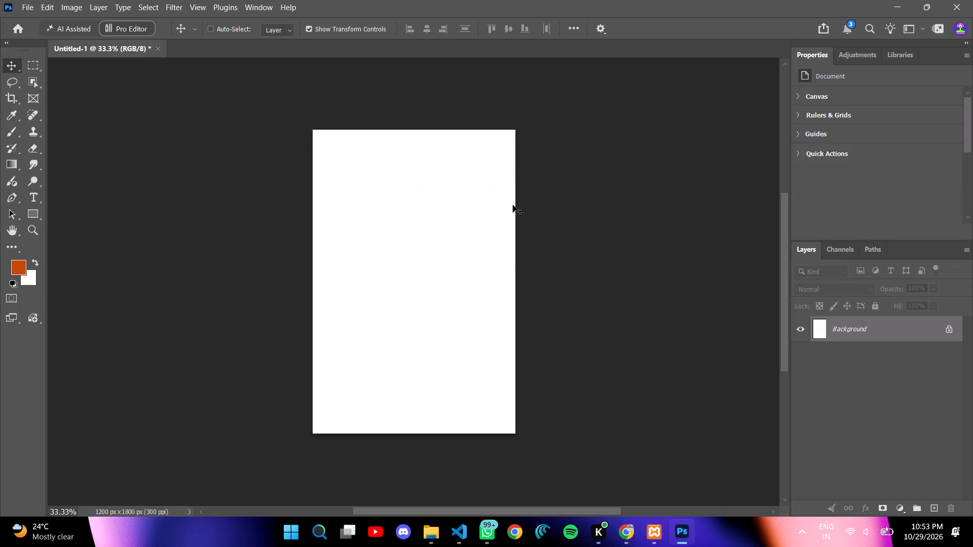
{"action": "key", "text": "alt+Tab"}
Find the NANI image in the Pictures folder and place it in the Untitled-1 Photoshop document.
{"action": "left_click", "coordinate": [81, 36]}
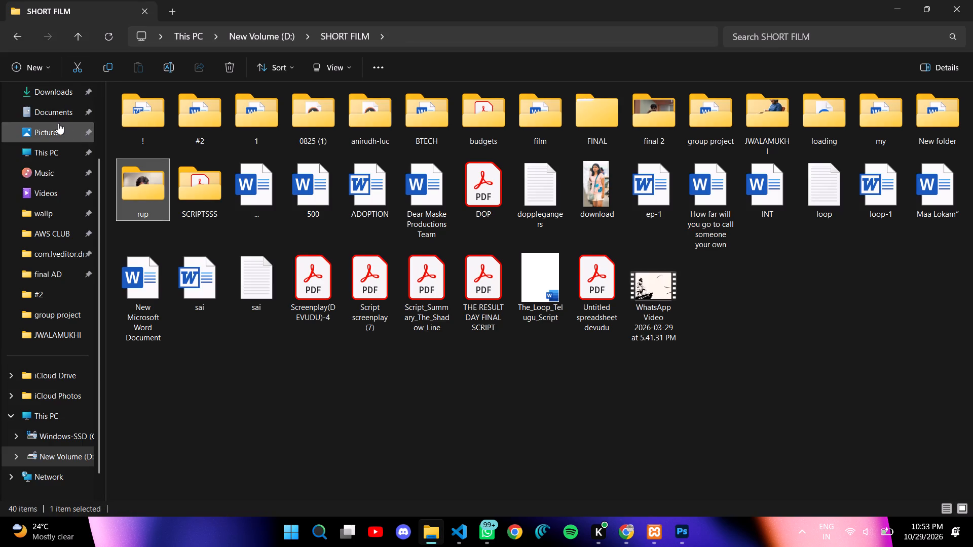
{"action": "left_click", "coordinate": [57, 127]}
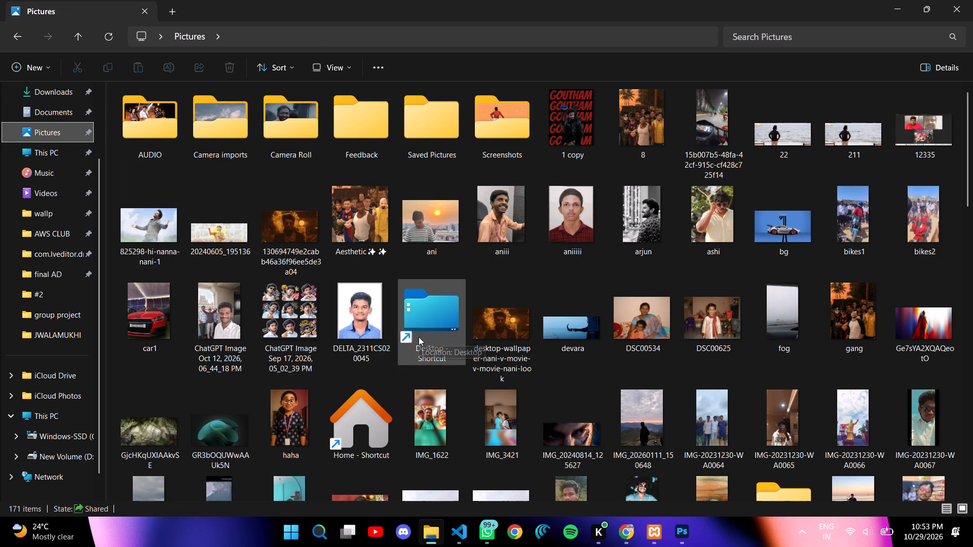
{"action": "left_click", "coordinate": [236, 322]}
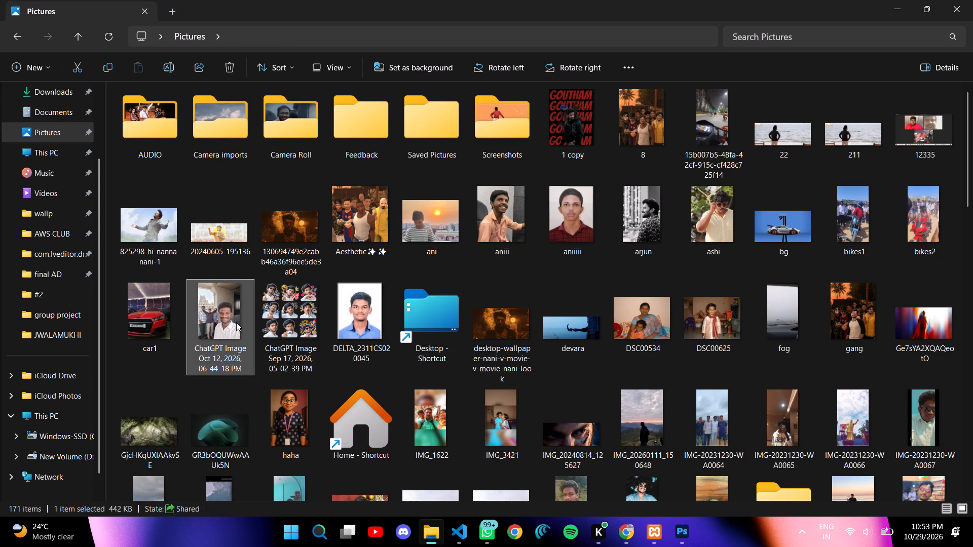
{"action": "left_click", "coordinate": [232, 206]}
{"action": "scroll", "coordinate": [500, 272], "scroll_direction": "down", "scroll_amount": 1}
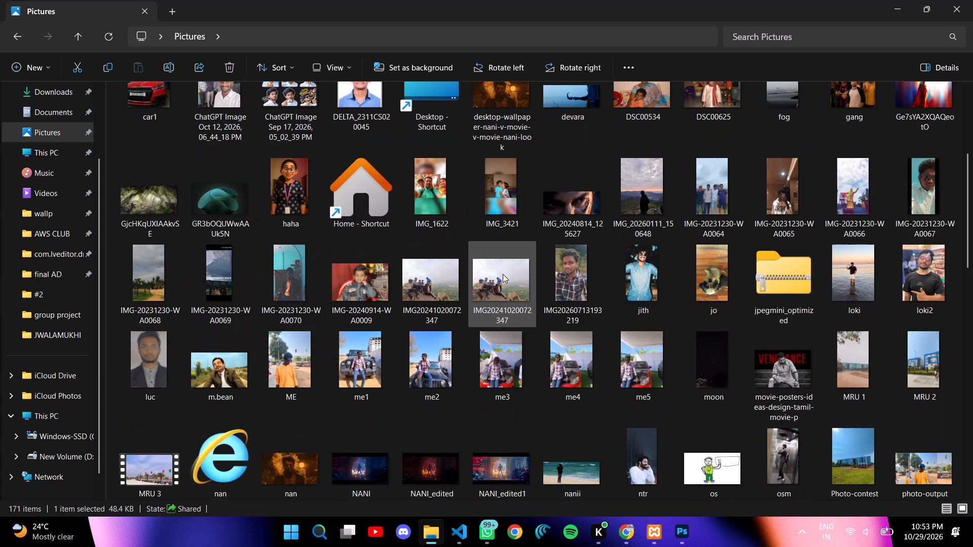
{"action": "scroll", "coordinate": [503, 274], "scroll_direction": "down", "scroll_amount": 1}
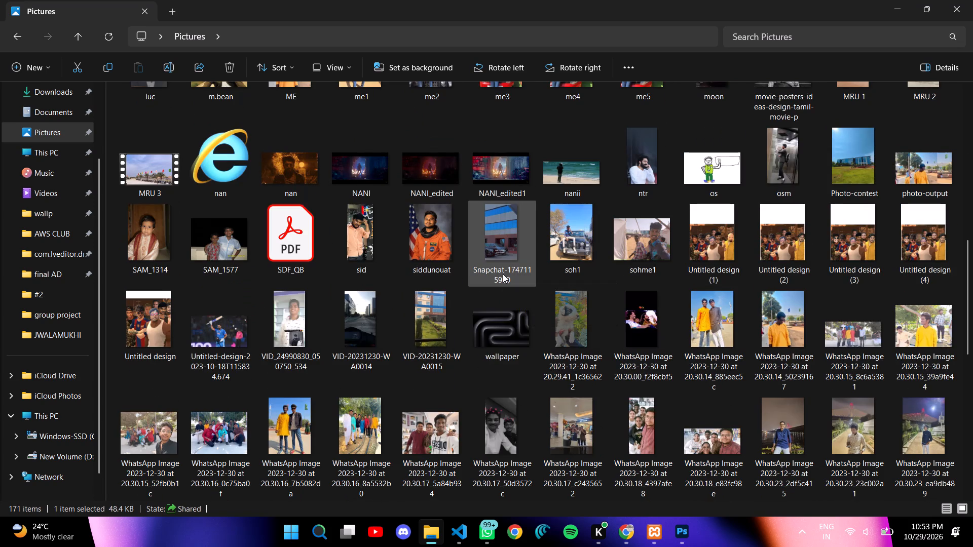
{"action": "scroll", "coordinate": [503, 274], "scroll_direction": "up", "scroll_amount": 2}
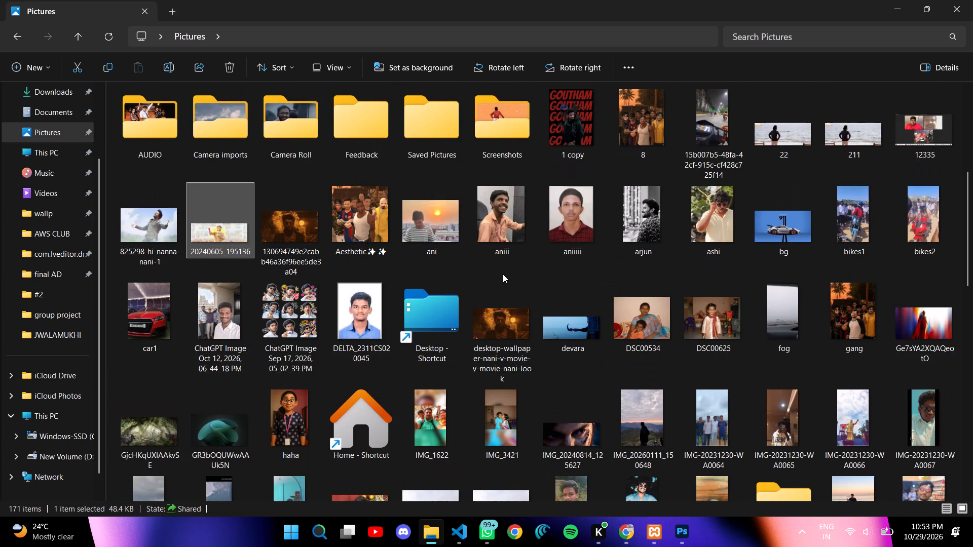
{"action": "scroll", "coordinate": [503, 274], "scroll_direction": "down", "scroll_amount": 1}
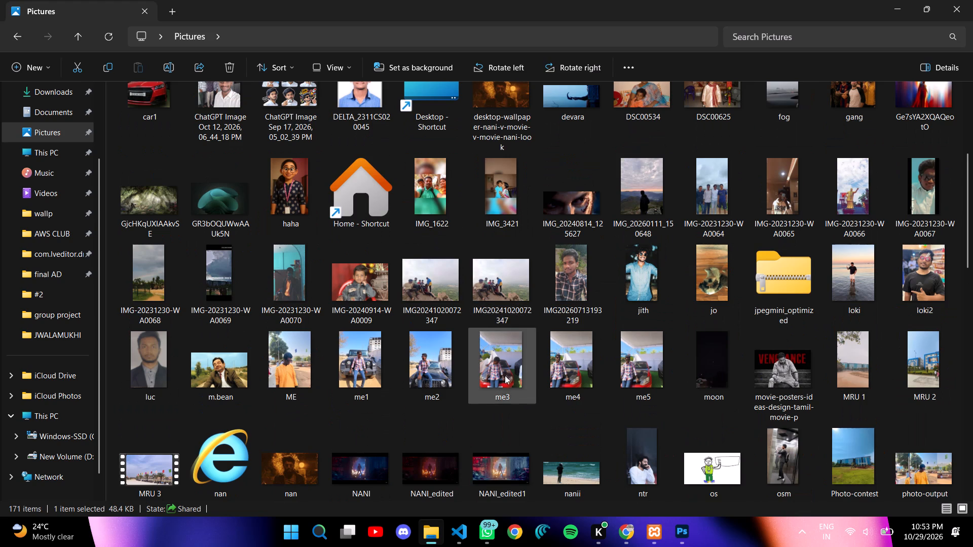
{"action": "scroll", "coordinate": [495, 395], "scroll_direction": "down", "scroll_amount": 1}
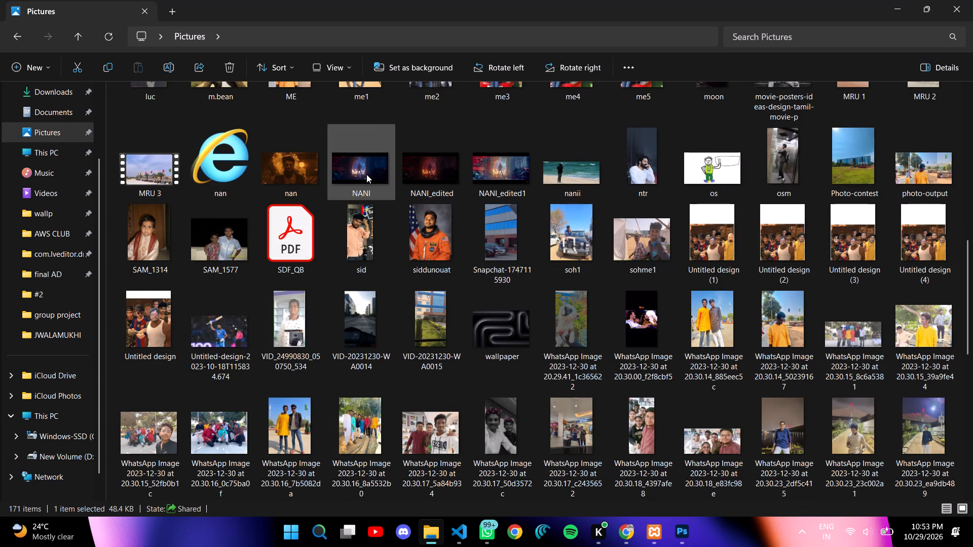
{"action": "left_click", "coordinate": [366, 174]}
{"action": "left_click_drag", "start_coordinate": [368, 171], "coordinate": [346, 208]}
{"action": "key", "text": "alt+Tab"}
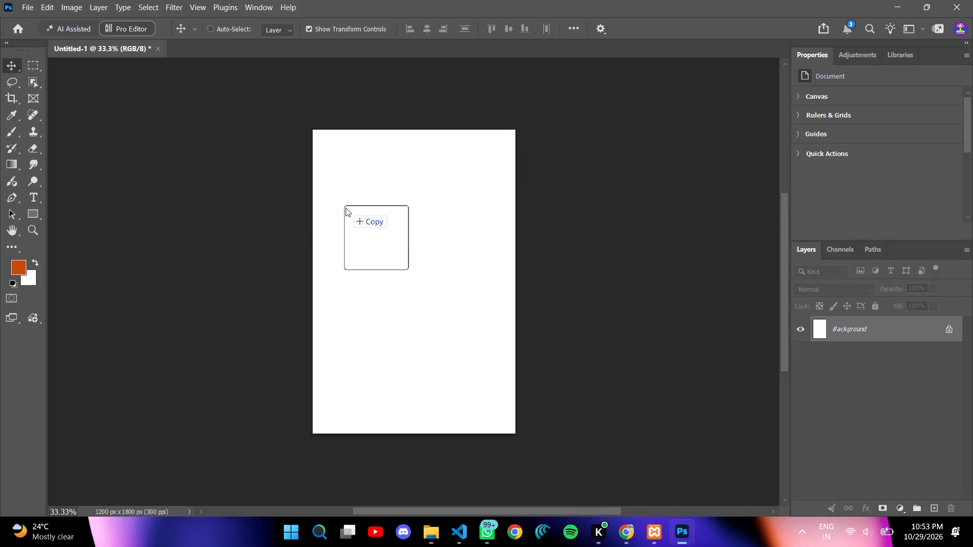
{"action": "left_click_drag", "start_coordinate": [346, 208], "coordinate": [349, 252]}
Scale the placed NANI image to about 42.7% and position it over the canvas's lower half at about X 600, Y 1372 px.
{"action": "left_click_drag", "start_coordinate": [416, 210], "coordinate": [311, 267]}
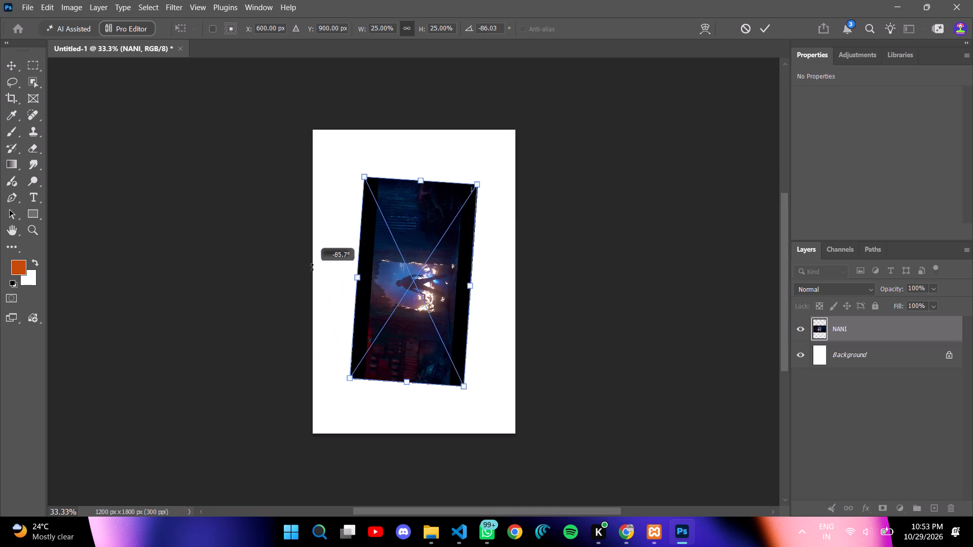
{"action": "left_click_drag", "start_coordinate": [311, 267], "coordinate": [417, 193]}
{"action": "left_click_drag", "start_coordinate": [515, 229], "coordinate": [553, 206]}
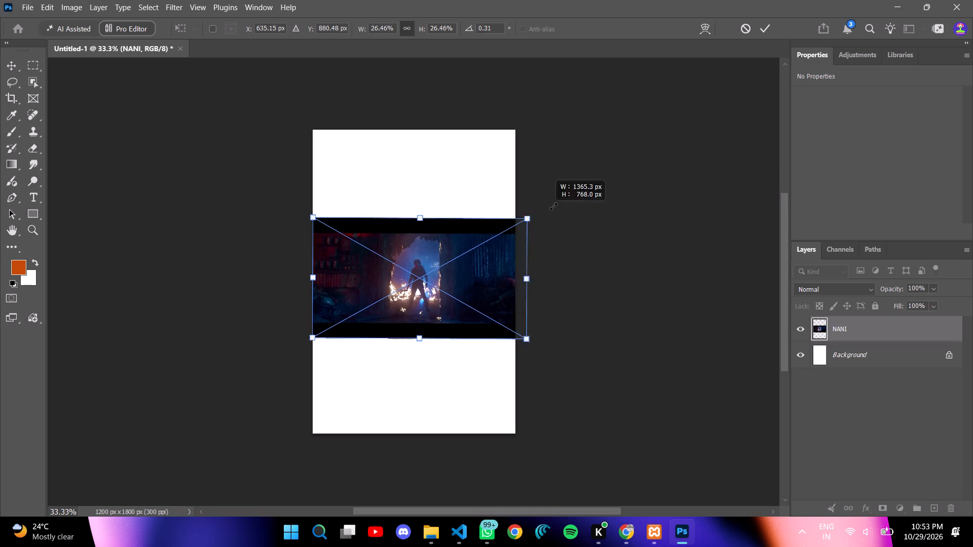
{"action": "left_click_drag", "start_coordinate": [553, 206], "coordinate": [617, 172]}
{"action": "left_click_drag", "start_coordinate": [494, 260], "coordinate": [447, 291]}
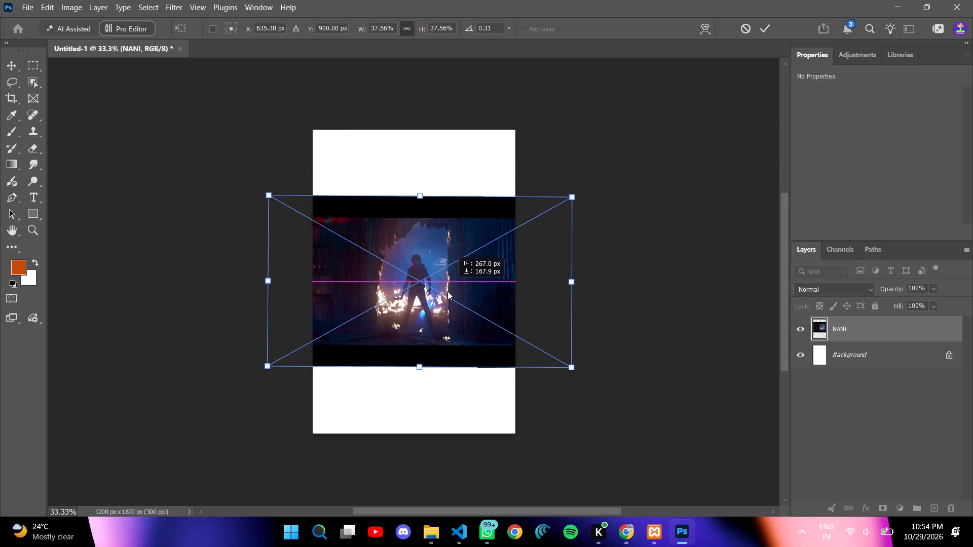
{"action": "left_click_drag", "start_coordinate": [447, 291], "coordinate": [451, 378]}
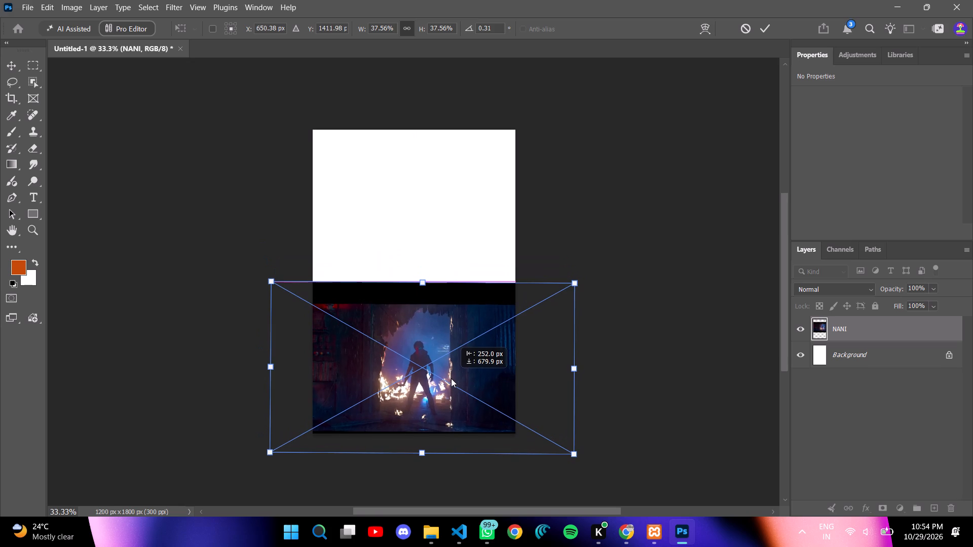
{"action": "left_click_drag", "start_coordinate": [451, 378], "coordinate": [451, 379]}
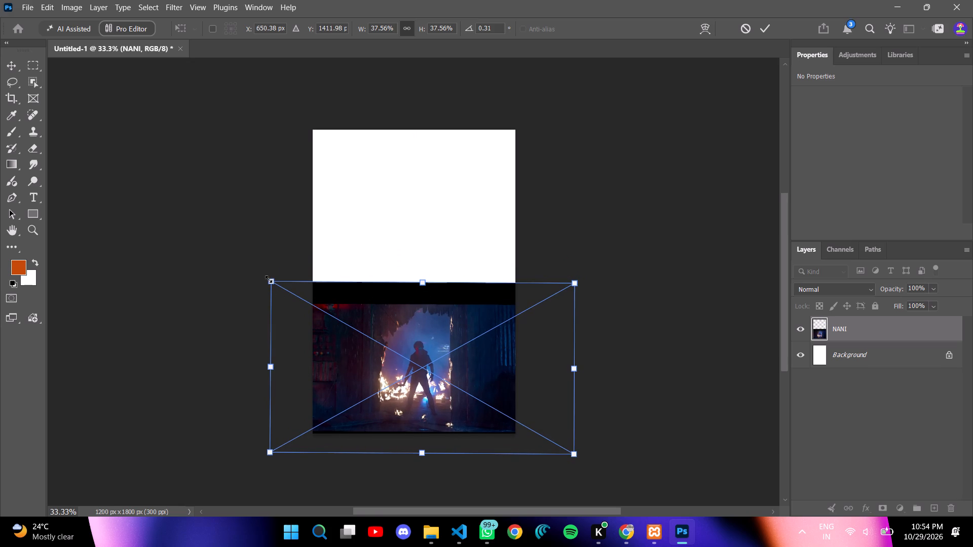
{"action": "left_click_drag", "start_coordinate": [269, 279], "coordinate": [238, 236]}
{"action": "left_click_drag", "start_coordinate": [416, 349], "coordinate": [414, 298]}
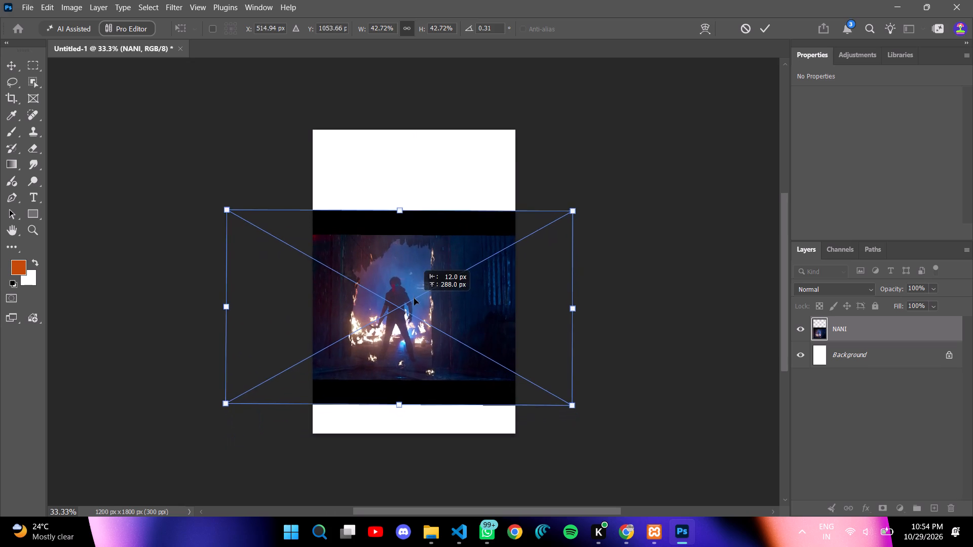
{"action": "left_click_drag", "start_coordinate": [414, 298], "coordinate": [427, 334]}
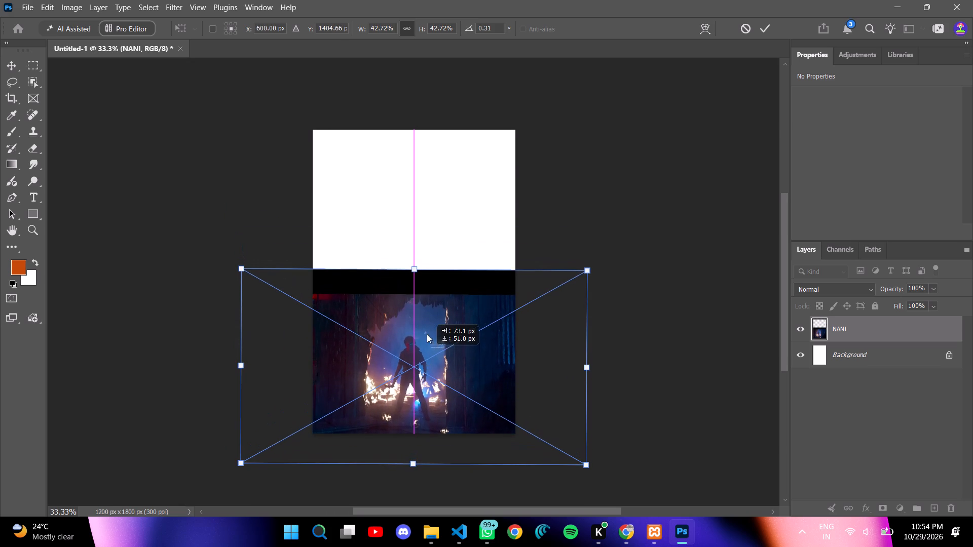
{"action": "left_click_drag", "start_coordinate": [427, 334], "coordinate": [431, 354]}
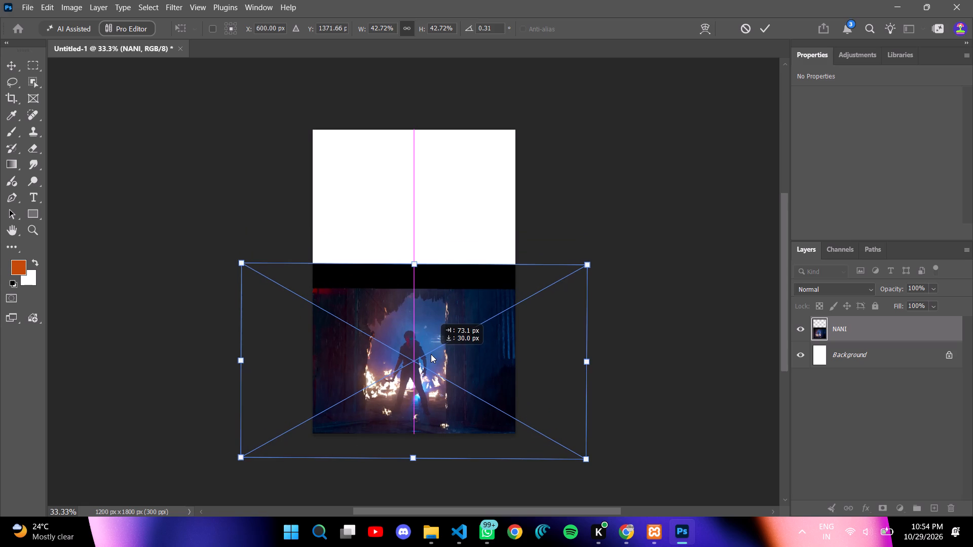
{"action": "left_click_drag", "start_coordinate": [431, 354], "coordinate": [432, 354]}
Compare the NANI_edited, NANI_edited1 and NANI images from the Pictures folder in the Photos viewer, and close the viewer.
{"action": "key", "text": "alt+Tab"}
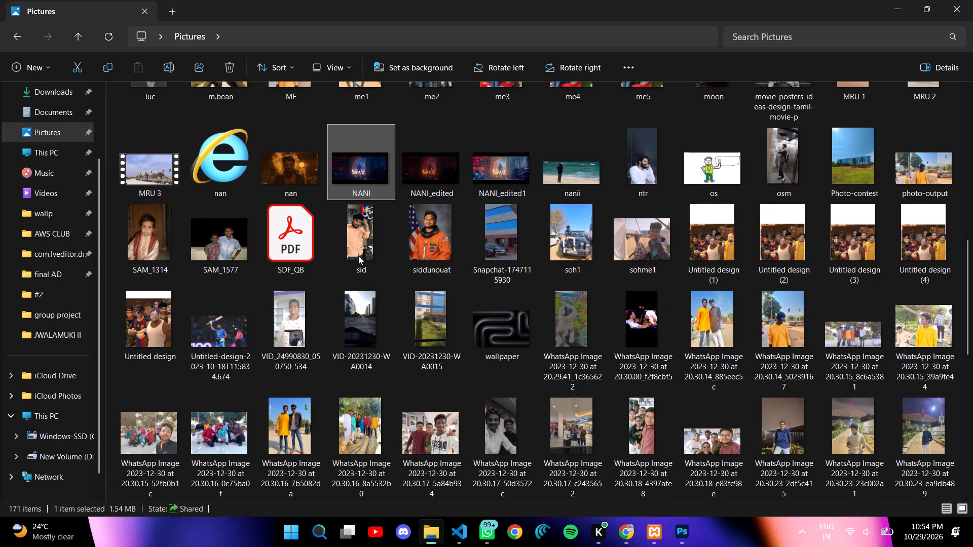
{"action": "left_click", "coordinate": [441, 152]}
{"action": "double_click", "coordinate": [434, 163]}
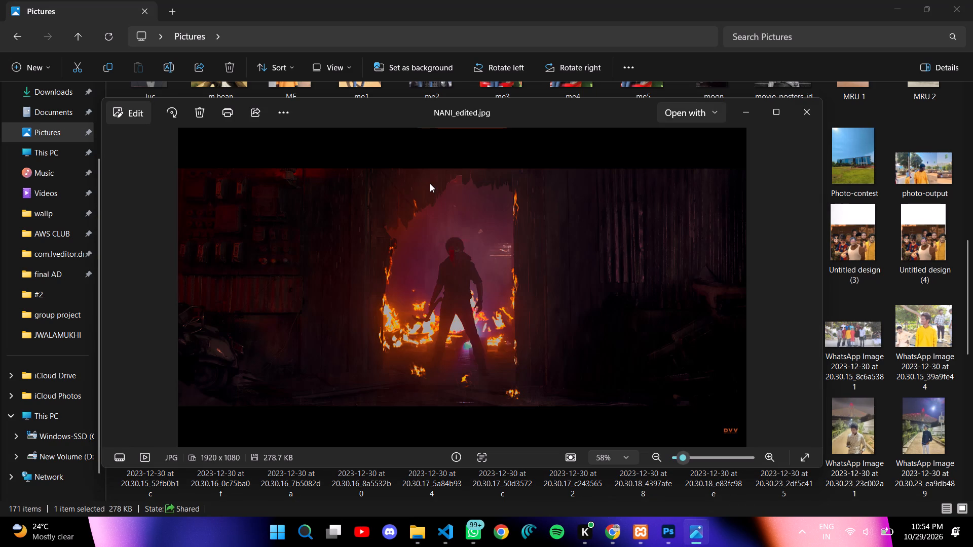
{"action": "key", "text": "Right"}
{"action": "left_click", "coordinate": [811, 289]}
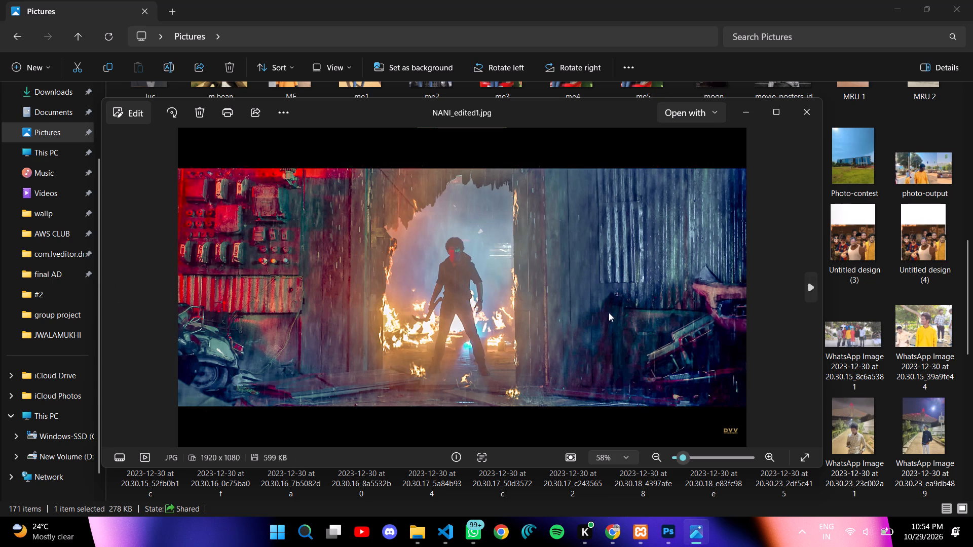
{"action": "double_click", "coordinate": [117, 293]}
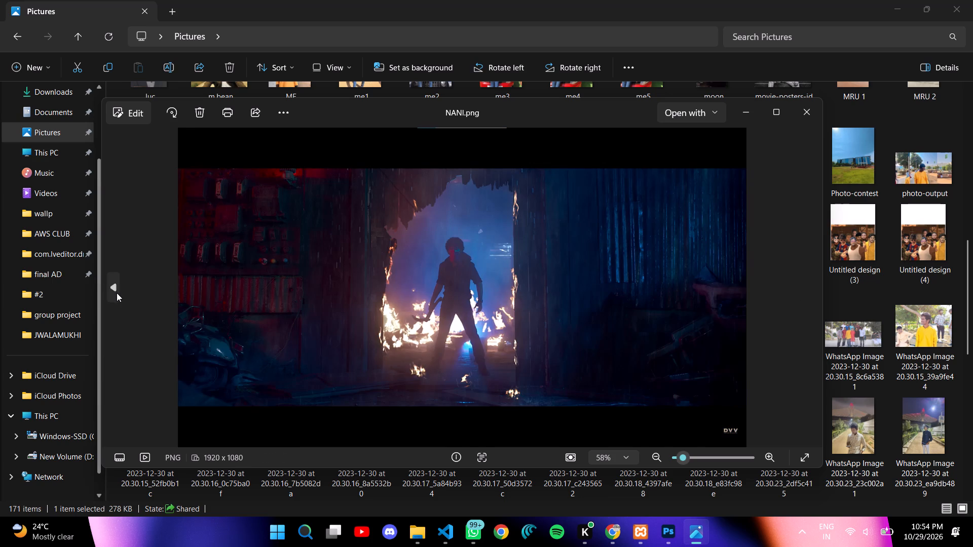
{"action": "key", "text": "Right"}
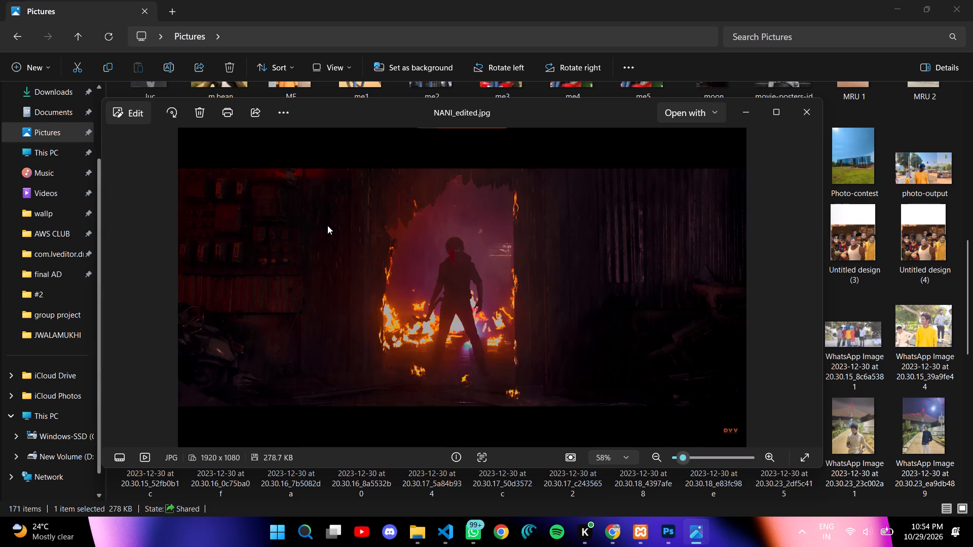
{"action": "key", "text": "alt+Tab"}
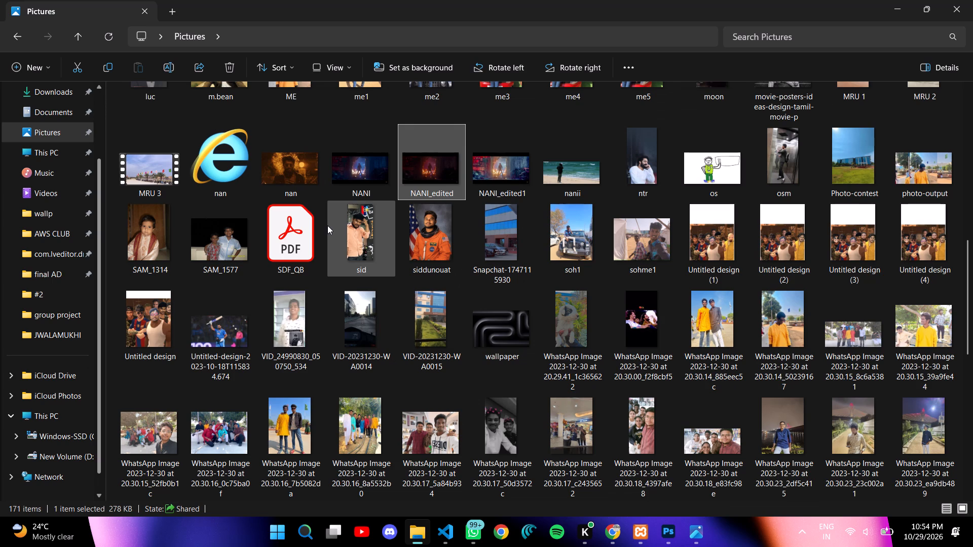
{"action": "key", "text": "alt+Tab"}
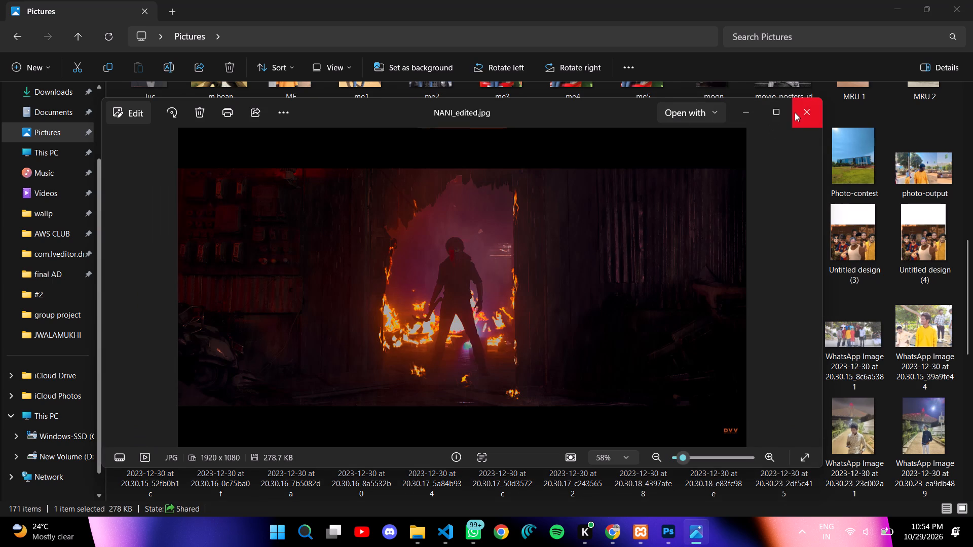
{"action": "left_click", "coordinate": [795, 112]}
Return to Photoshop, commit the NANI image's transform, and close the Untitled-1 document without saving it.
{"action": "key", "text": "alt+Tab"}
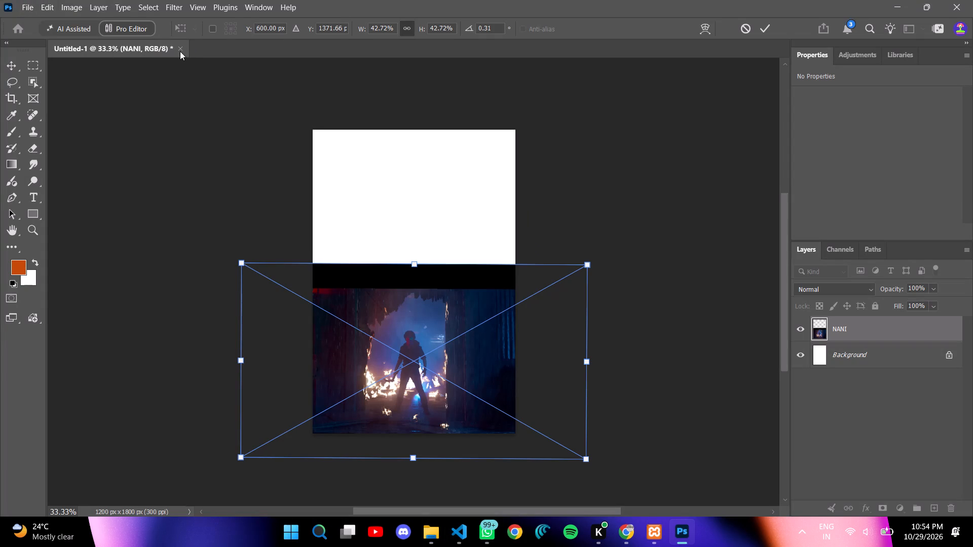
{"action": "left_click", "coordinate": [180, 52]}
{"action": "left_click", "coordinate": [179, 45]}
{"action": "left_click", "coordinate": [213, 113]}
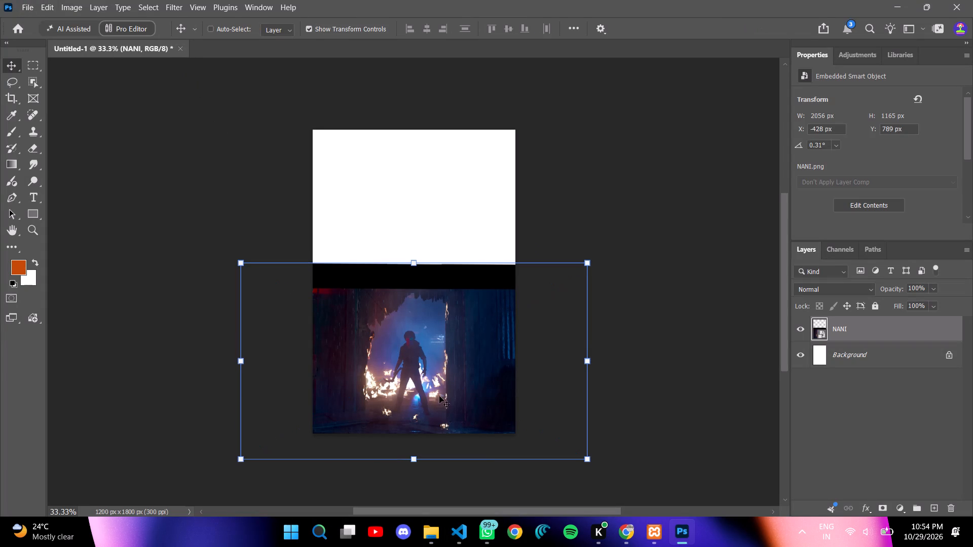
{"action": "key", "text": "Return"}
{"action": "left_click", "coordinate": [182, 52]}
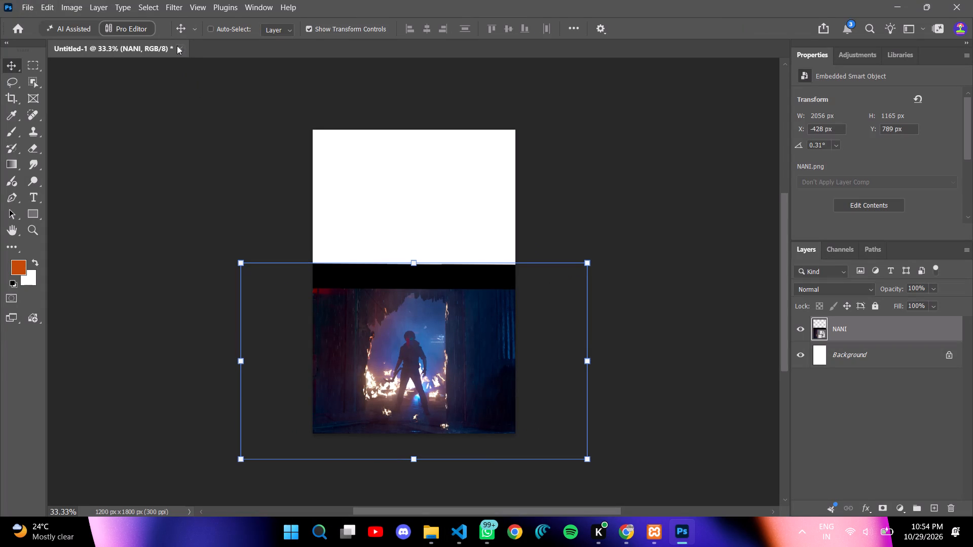
{"action": "left_click", "coordinate": [177, 46]}
{"action": "left_click", "coordinate": [495, 207]}
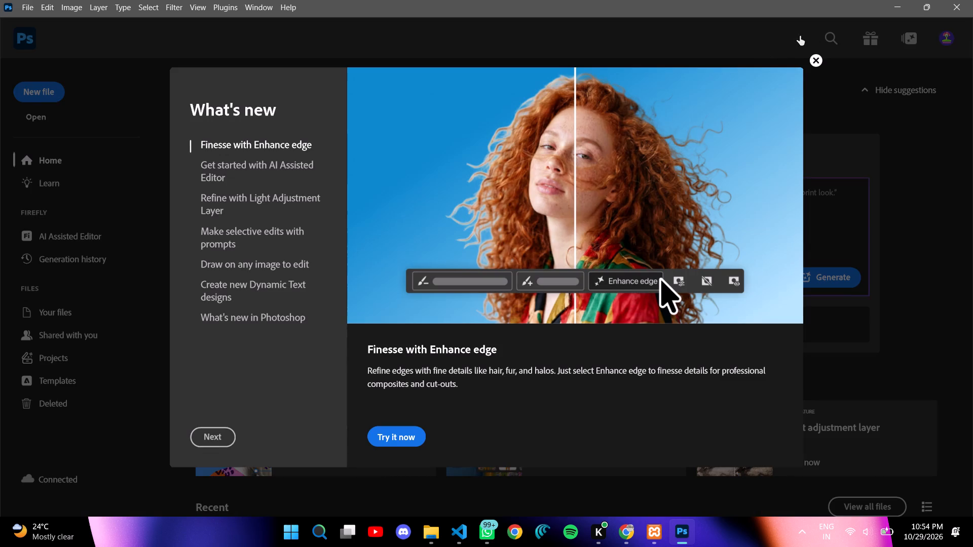
Dismiss the What's new window, start a new document, and browse the Saved, Web and Mobile presets and templates.
{"action": "left_click", "coordinate": [820, 63]}
{"action": "left_click", "coordinate": [33, 88]}
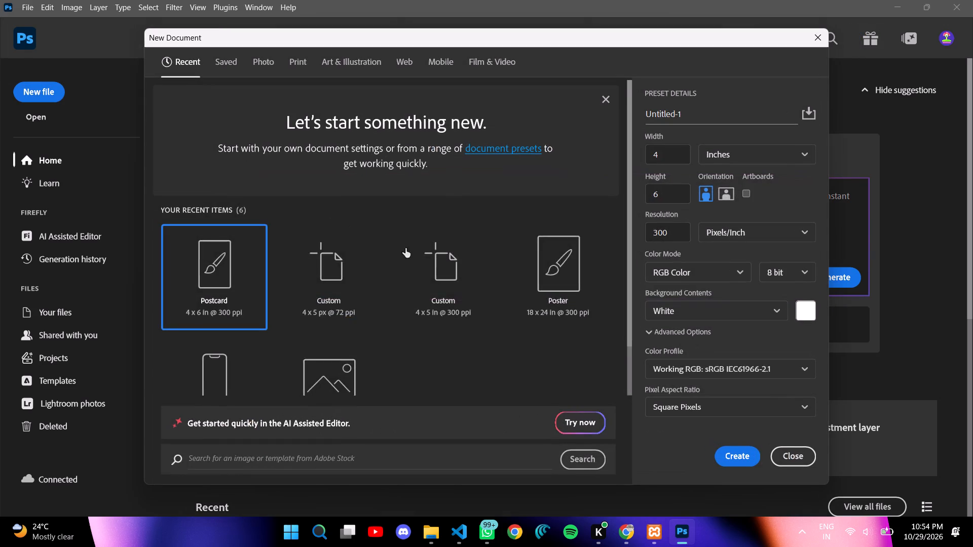
{"action": "scroll", "coordinate": [492, 269], "scroll_direction": "down", "scroll_amount": 4}
{"action": "scroll", "coordinate": [498, 284], "scroll_direction": "up", "scroll_amount": 4}
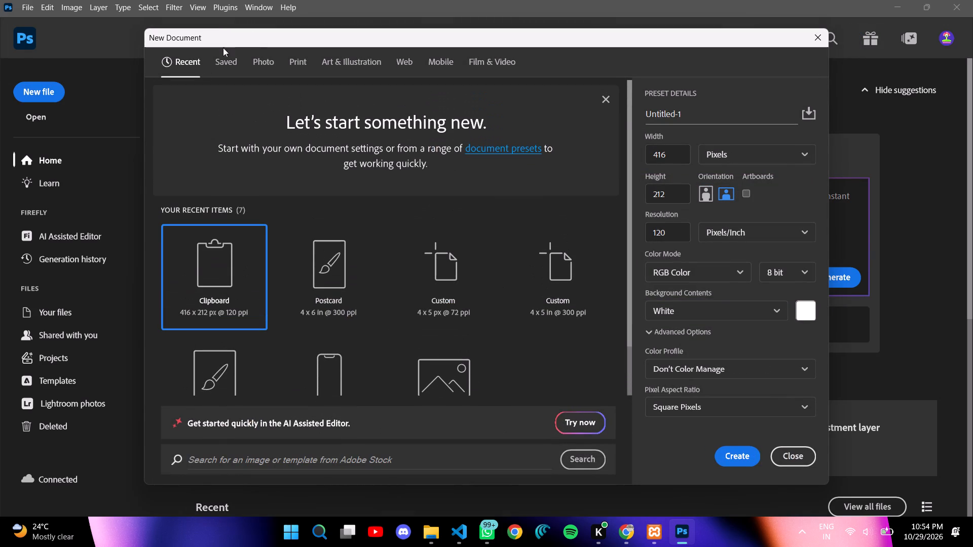
{"action": "left_click", "coordinate": [221, 59]}
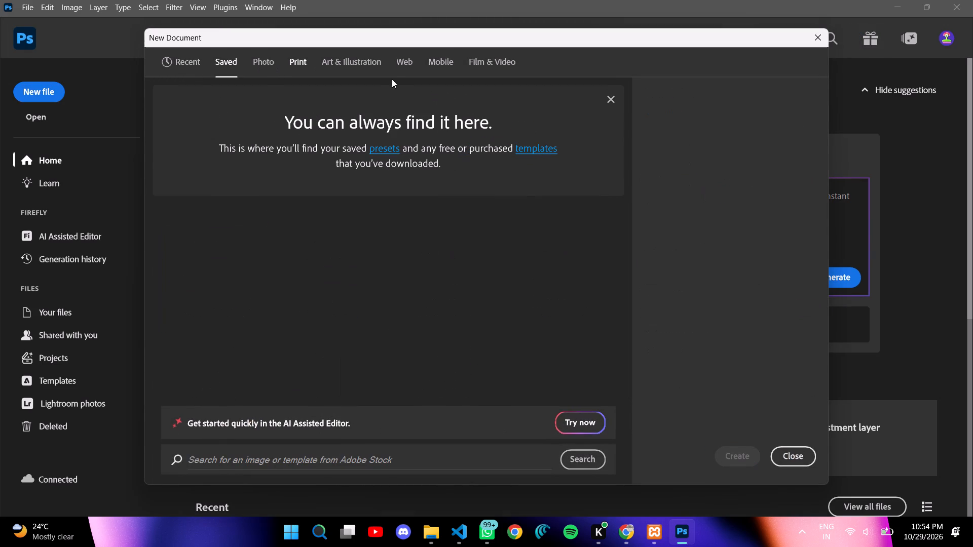
{"action": "left_click", "coordinate": [404, 61]}
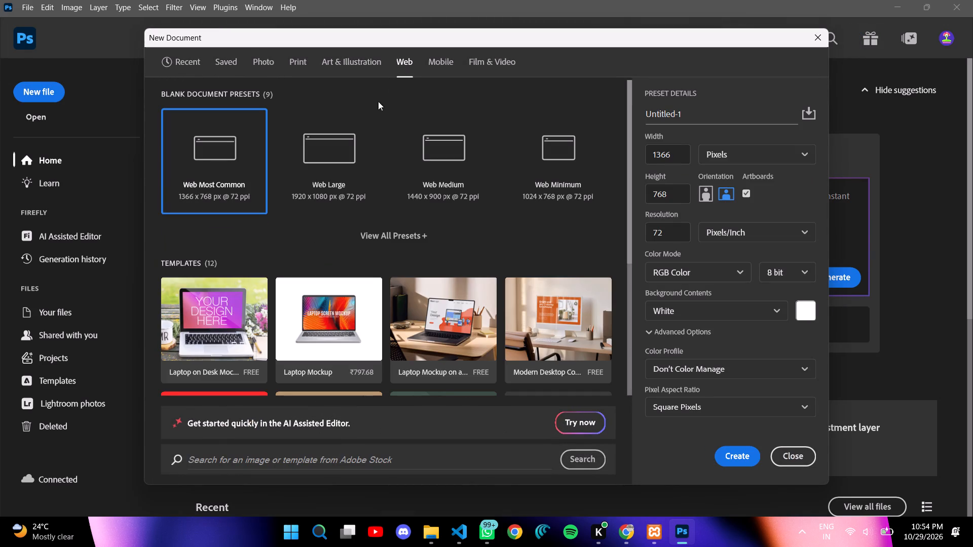
{"action": "scroll", "coordinate": [354, 238], "scroll_direction": "down", "scroll_amount": 5}
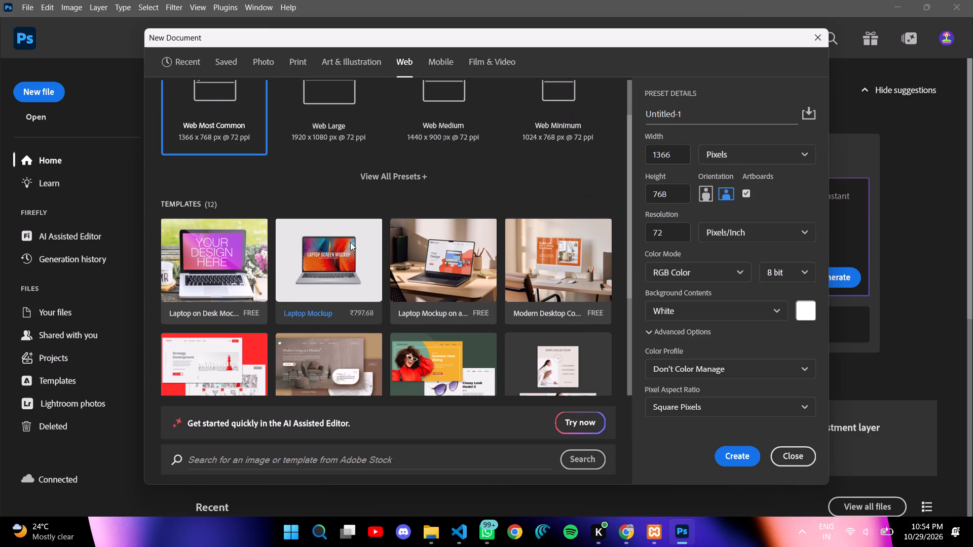
{"action": "scroll", "coordinate": [350, 242], "scroll_direction": "down", "scroll_amount": 3}
{"action": "scroll", "coordinate": [350, 242], "scroll_direction": "up", "scroll_amount": 1}
{"action": "scroll", "coordinate": [350, 242], "scroll_direction": "down", "scroll_amount": 2}
{"action": "scroll", "coordinate": [350, 242], "scroll_direction": "up", "scroll_amount": 11}
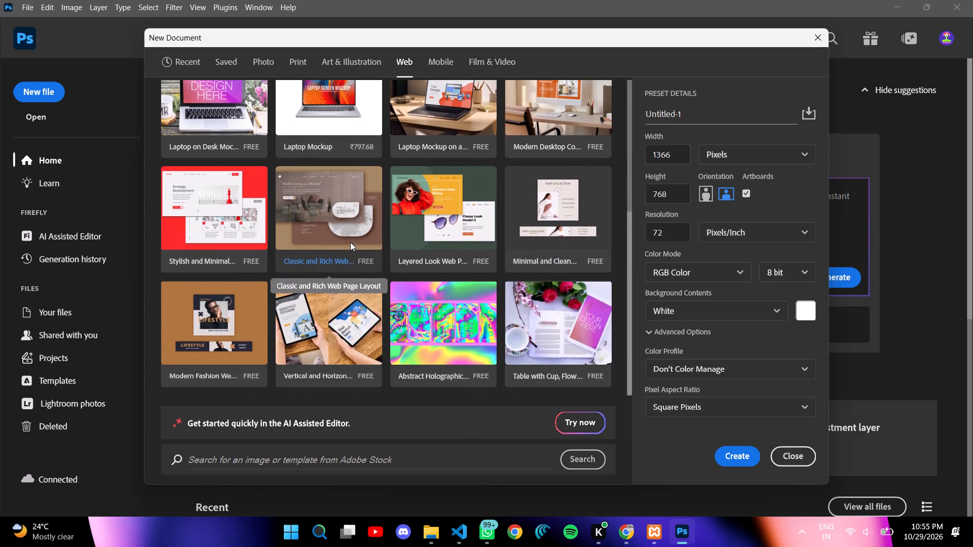
{"action": "scroll", "coordinate": [350, 242], "scroll_direction": "up", "scroll_amount": 14}
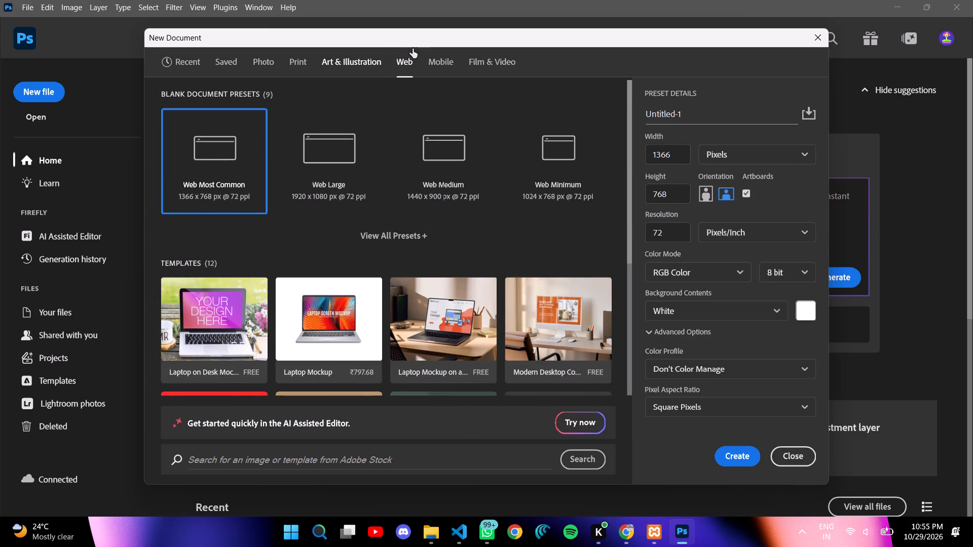
{"action": "left_click", "coordinate": [443, 59]}
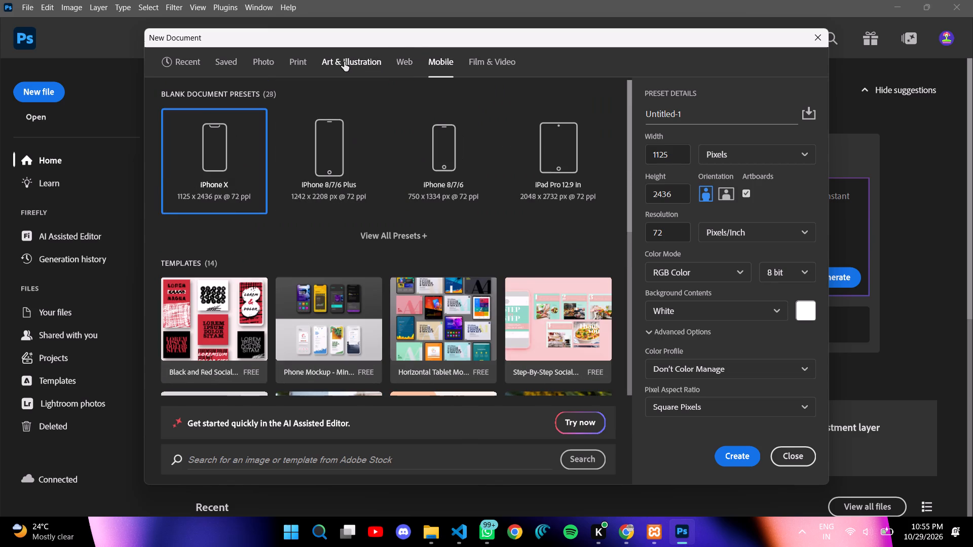
{"action": "left_click", "coordinate": [390, 236]}
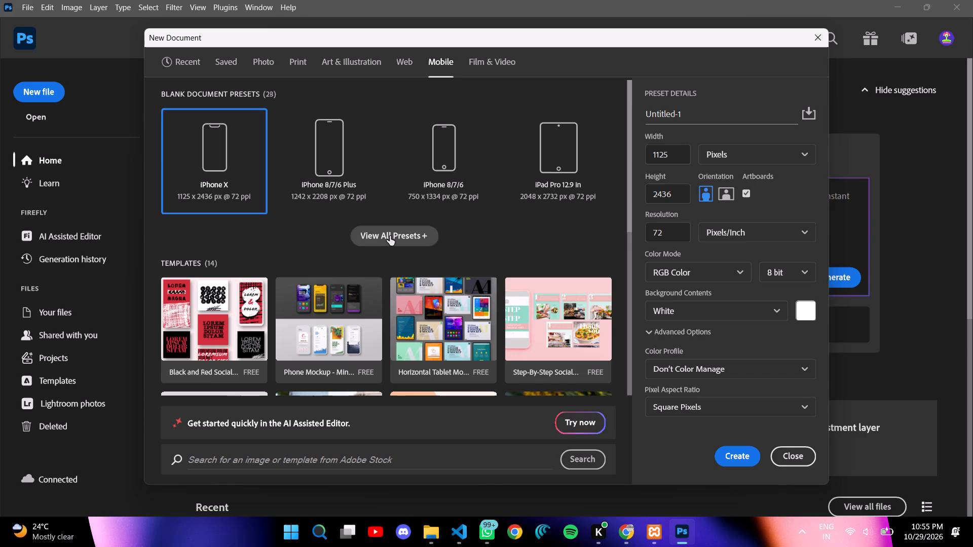
{"action": "scroll", "coordinate": [390, 236], "scroll_direction": "down", "scroll_amount": 1}
{"action": "left_click", "coordinate": [397, 68]}
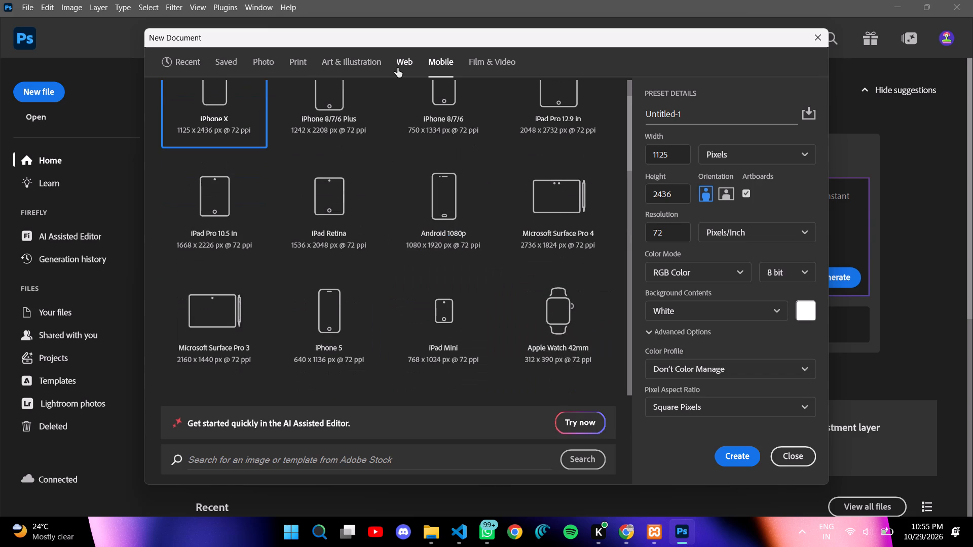
{"action": "left_click", "coordinate": [408, 235]}
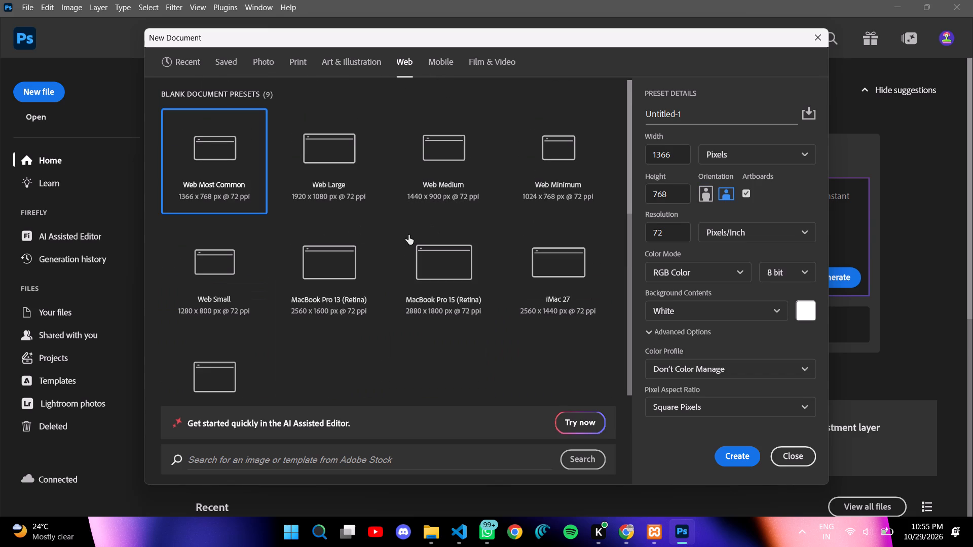
{"action": "scroll", "coordinate": [408, 235], "scroll_direction": "down", "scroll_amount": 1}
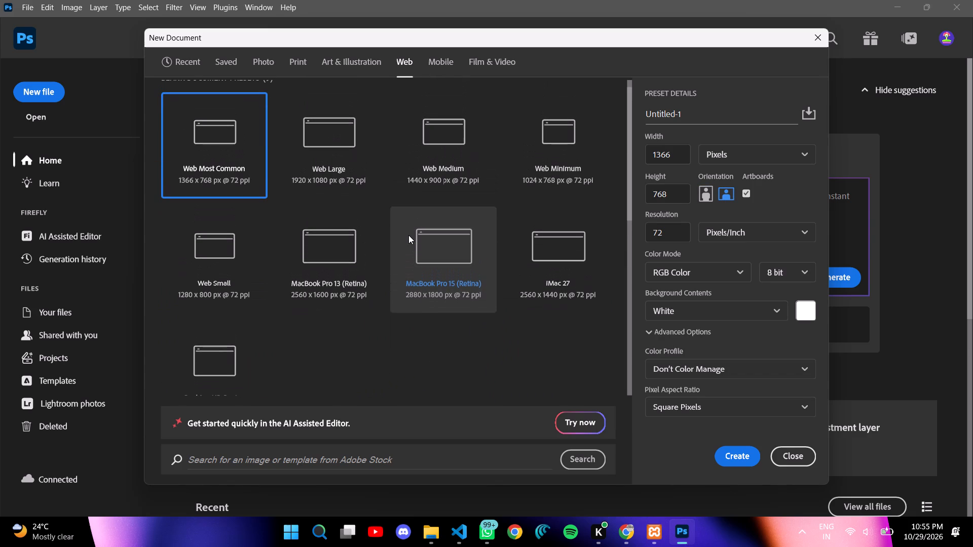
Create a blank document from the UHDTV/4K 2160p film and video preset, 3840 x 2160 px at 72 ppi.
{"action": "left_click", "coordinate": [478, 62]}
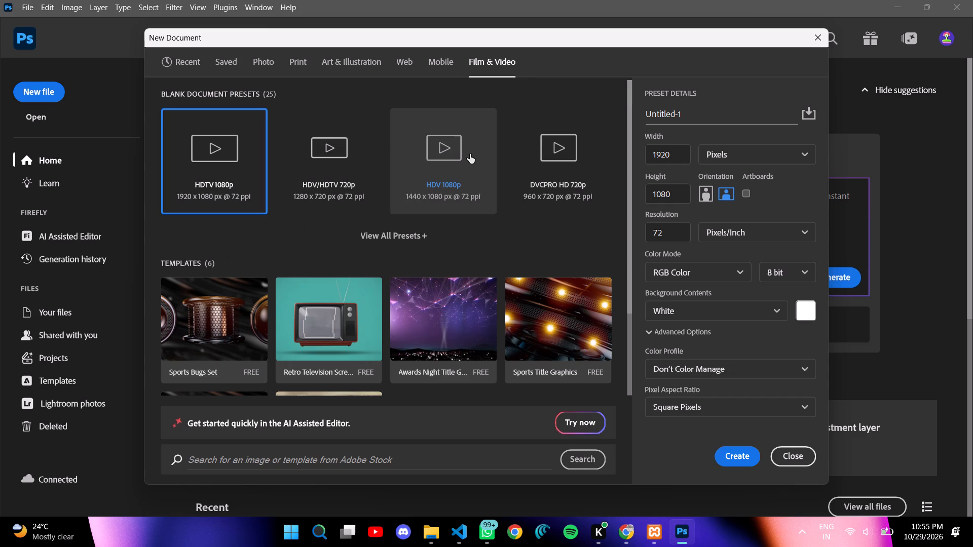
{"action": "left_click", "coordinate": [408, 240]}
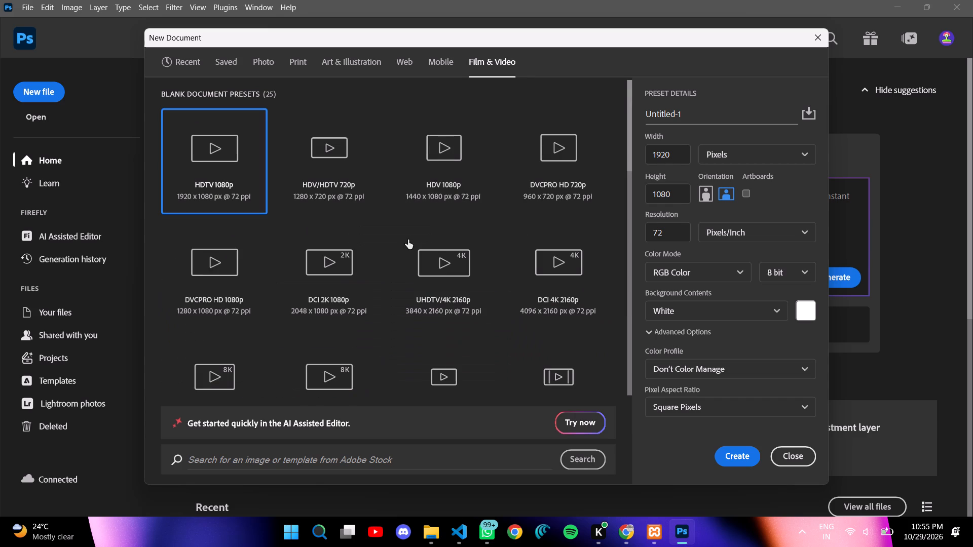
{"action": "scroll", "coordinate": [408, 240], "scroll_direction": "down", "scroll_amount": 3}
{"action": "scroll", "coordinate": [408, 240], "scroll_direction": "up", "scroll_amount": 1}
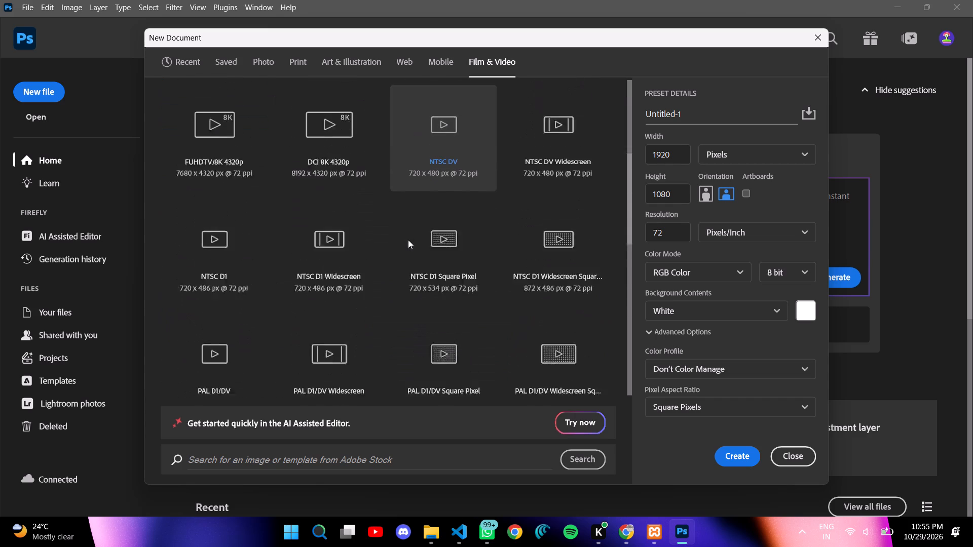
{"action": "scroll", "coordinate": [408, 240], "scroll_direction": "up", "scroll_amount": 2}
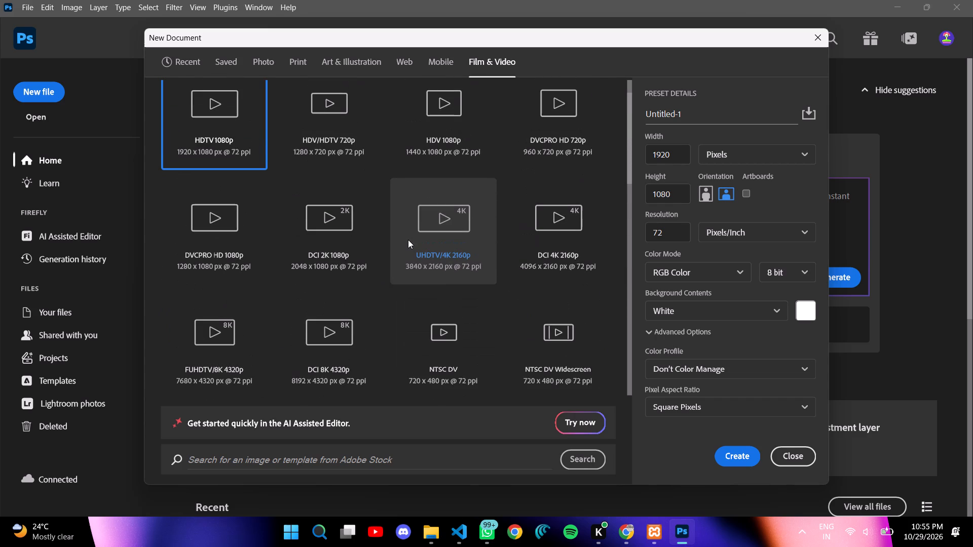
{"action": "scroll", "coordinate": [239, 134], "scroll_direction": "up", "scroll_amount": 1}
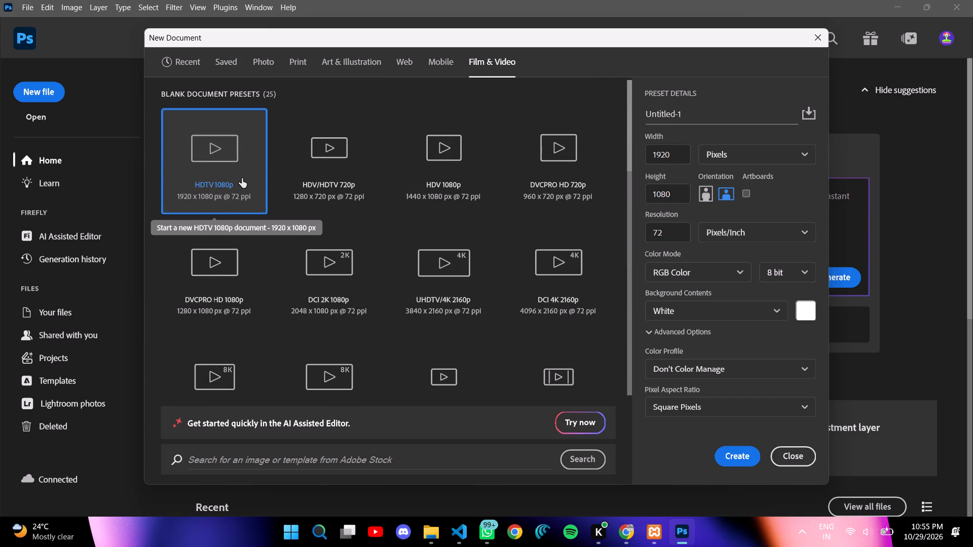
{"action": "left_click", "coordinate": [327, 264]}
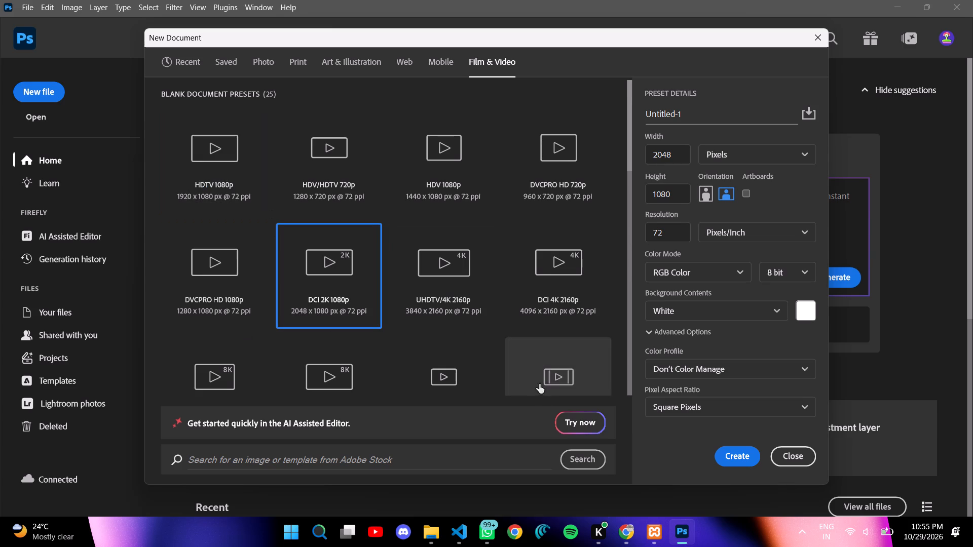
{"action": "left_click", "coordinate": [473, 265]}
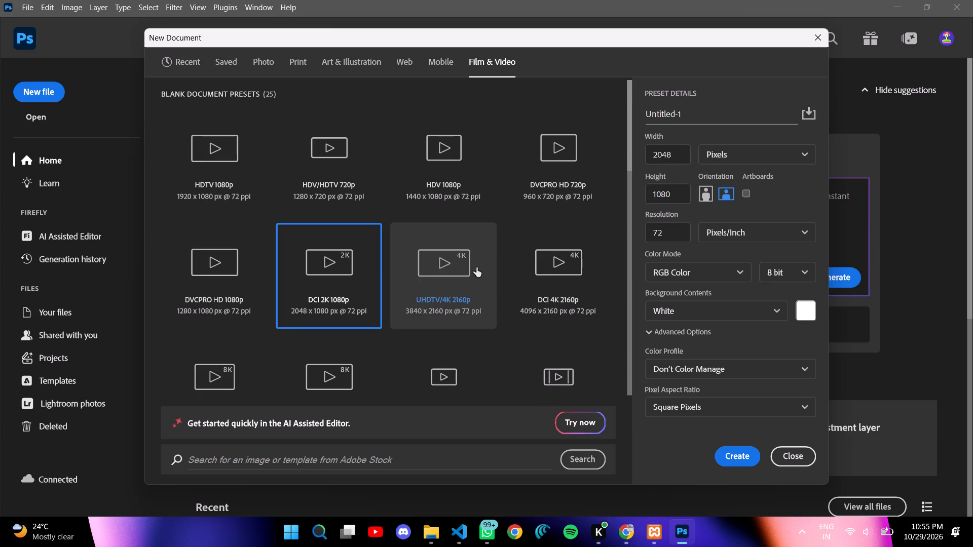
{"action": "left_click", "coordinate": [733, 454]}
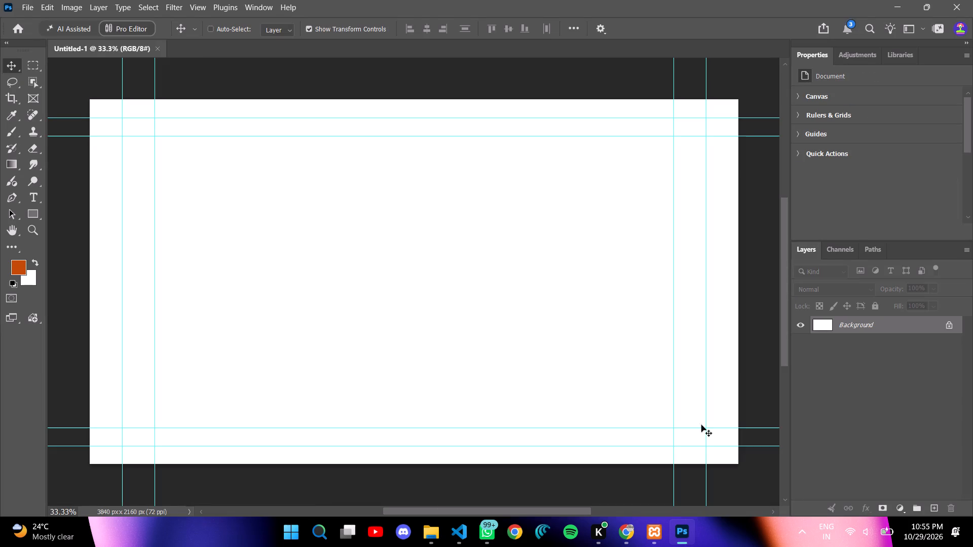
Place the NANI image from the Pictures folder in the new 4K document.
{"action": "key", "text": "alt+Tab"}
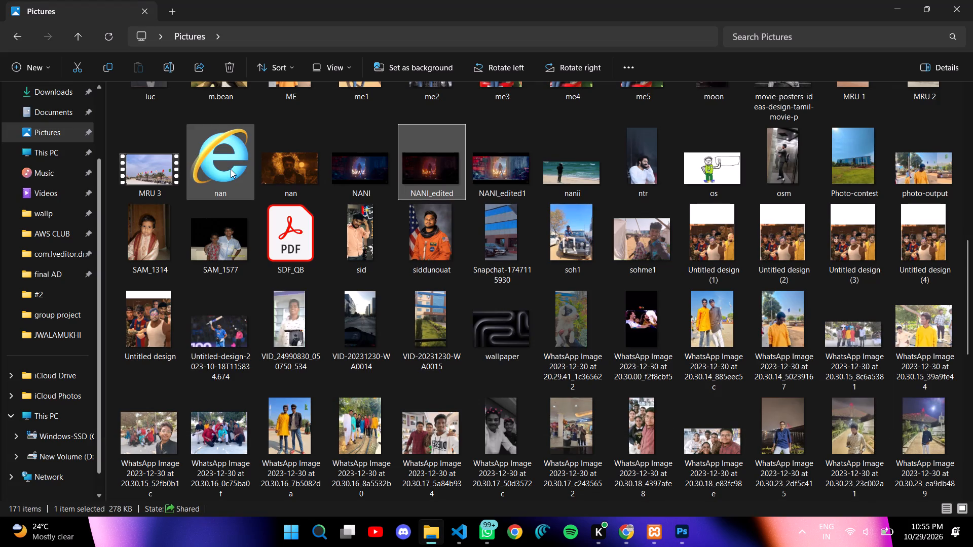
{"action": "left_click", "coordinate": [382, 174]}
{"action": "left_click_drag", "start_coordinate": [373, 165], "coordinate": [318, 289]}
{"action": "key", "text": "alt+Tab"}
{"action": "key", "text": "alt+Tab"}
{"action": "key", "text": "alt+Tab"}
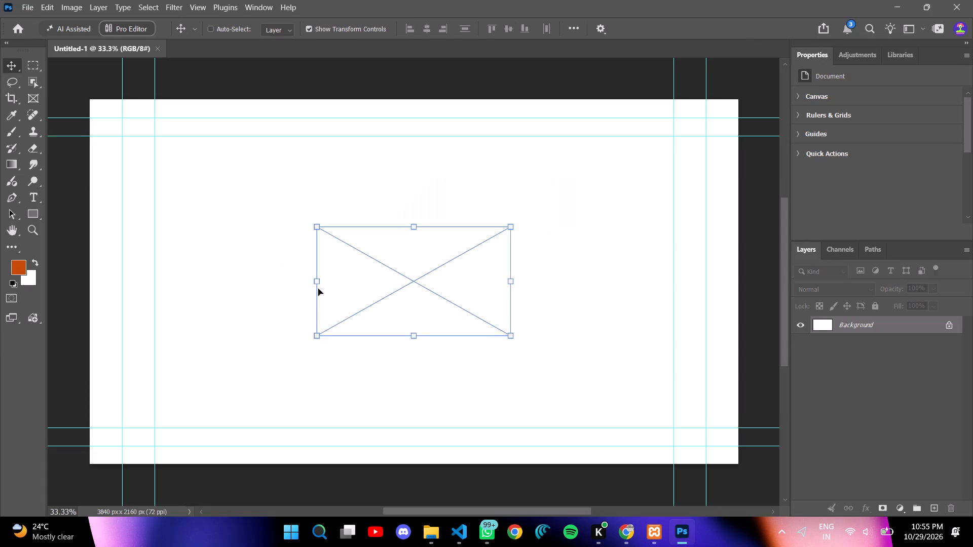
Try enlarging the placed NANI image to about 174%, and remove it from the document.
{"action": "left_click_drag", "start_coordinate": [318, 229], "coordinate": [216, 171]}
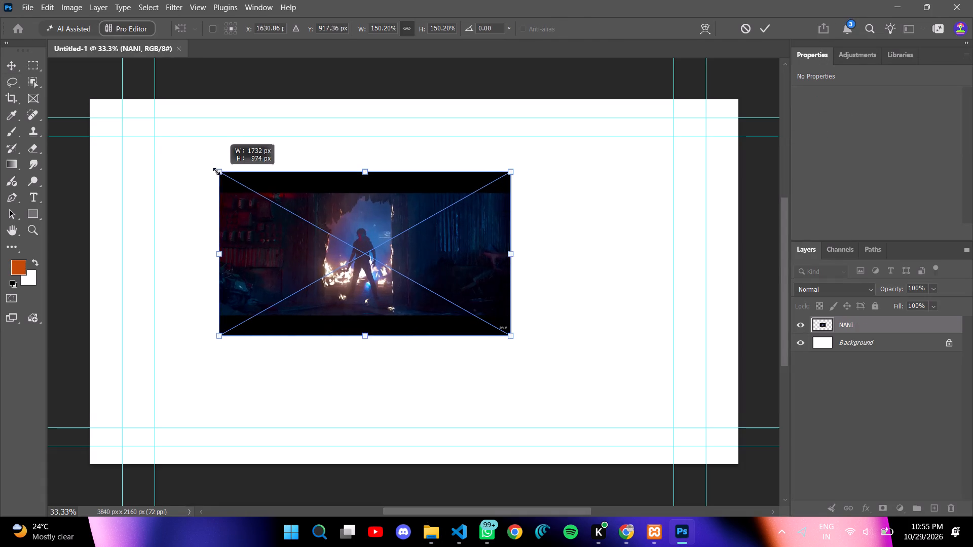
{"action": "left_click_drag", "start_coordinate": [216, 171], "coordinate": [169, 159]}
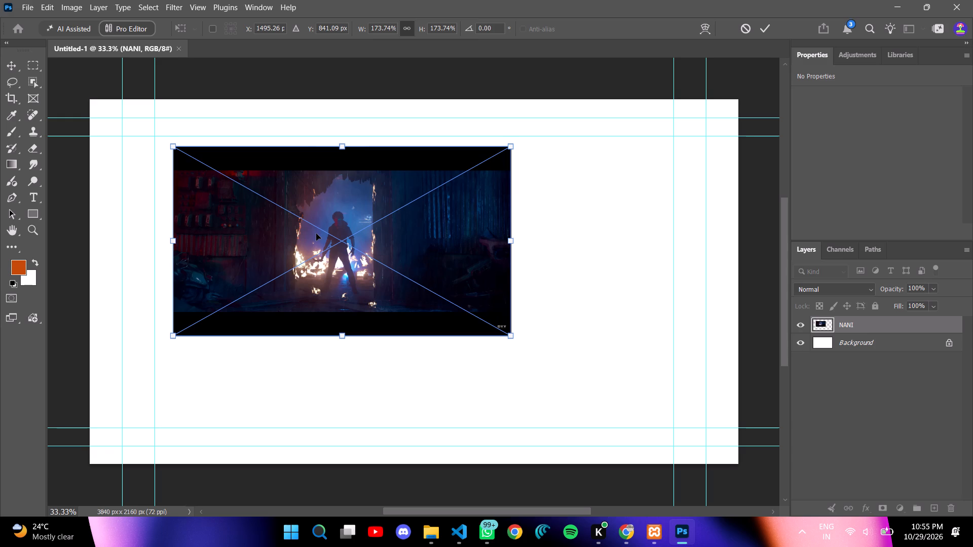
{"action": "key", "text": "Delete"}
Capture a screen snip of the document area showing the blank 4K canvas and its guides, and switch away from Photoshop.
{"action": "key", "text": "shift+super+s"}
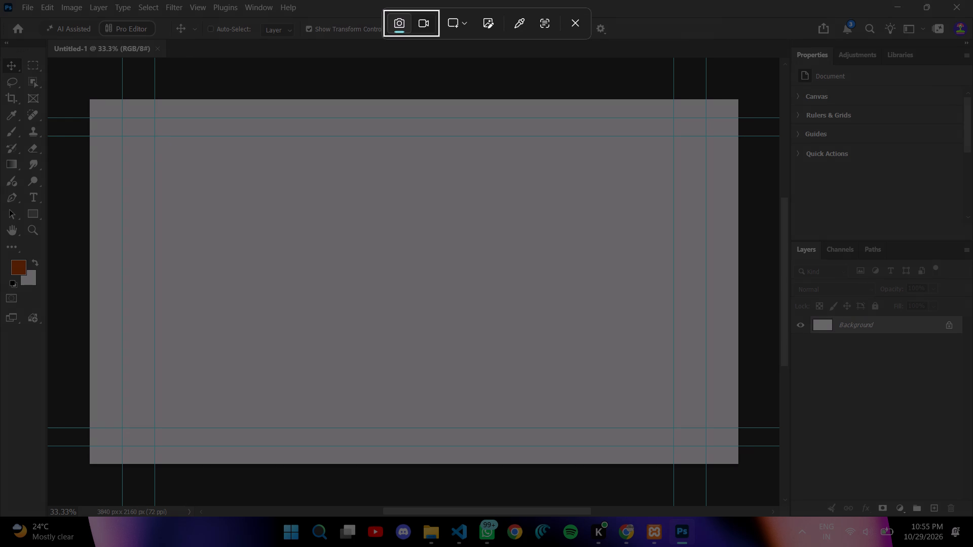
{"action": "left_click_drag", "start_coordinate": [48, 56], "coordinate": [777, 502]}
{"action": "key", "text": "alt+Tab"}
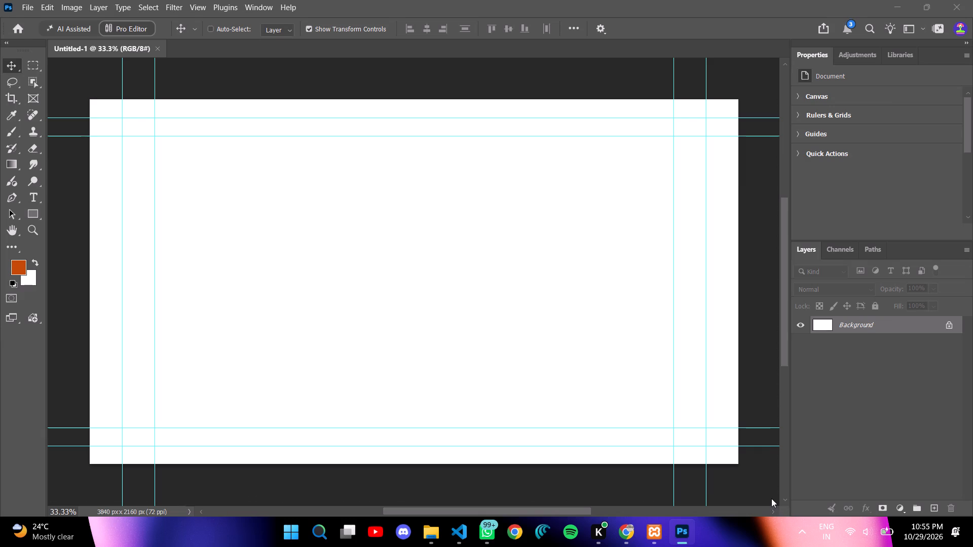
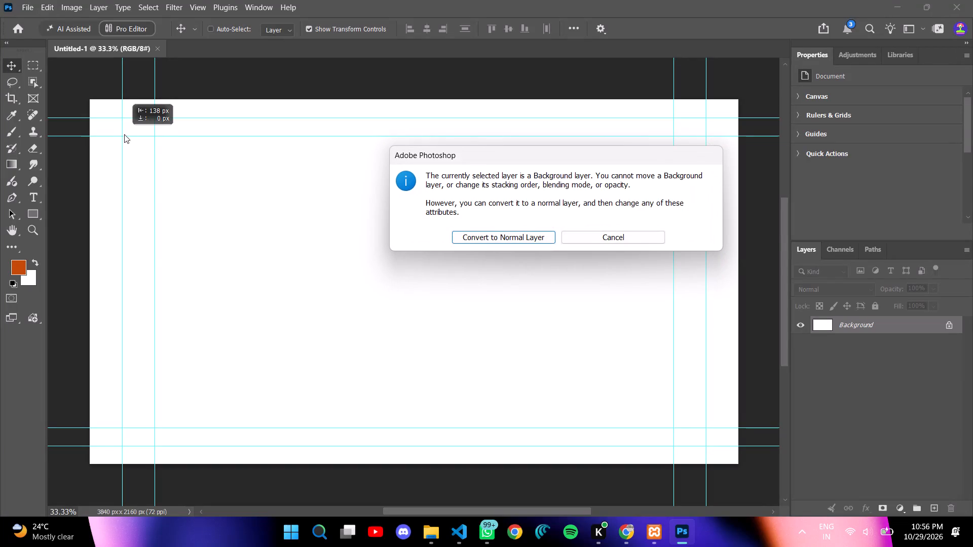
Decline converting the Background layer to a normal layer, leaving it locked in the 4K document.
{"action": "left_click", "coordinate": [624, 237]}
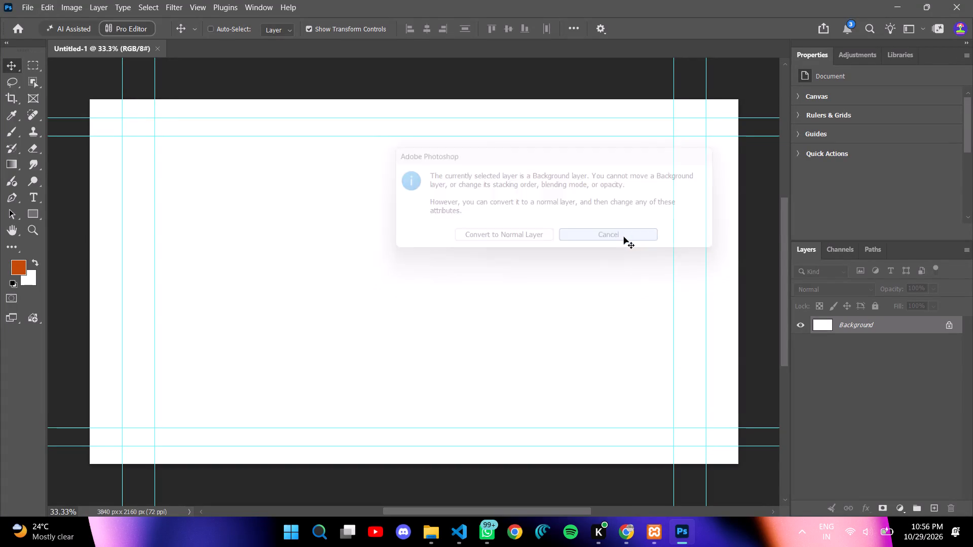
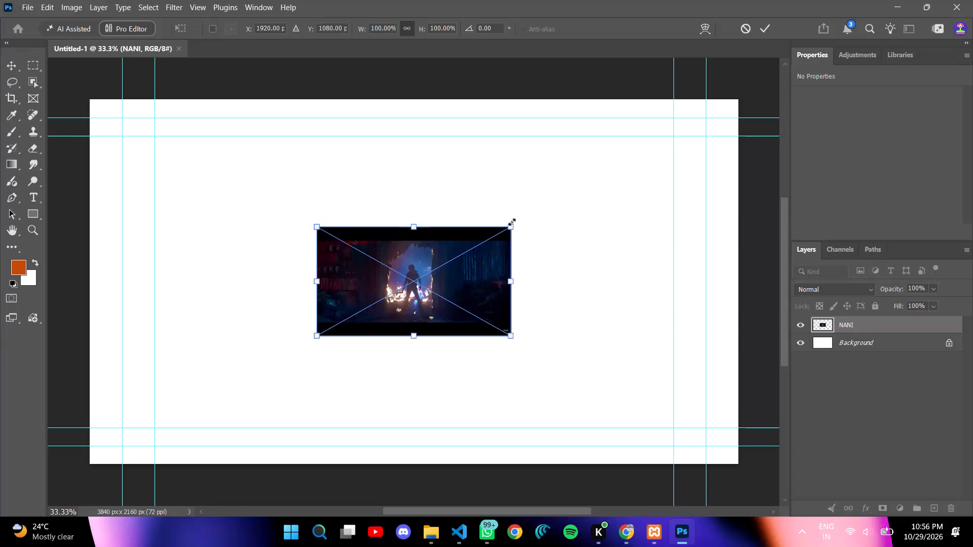
Scale the placed NANI image proportionally to about 336%, roughly 3871 × 2177 px, so it covers the whole canvas, and commit the placement.
{"action": "left_click_drag", "start_coordinate": [512, 229], "coordinate": [735, 114]}
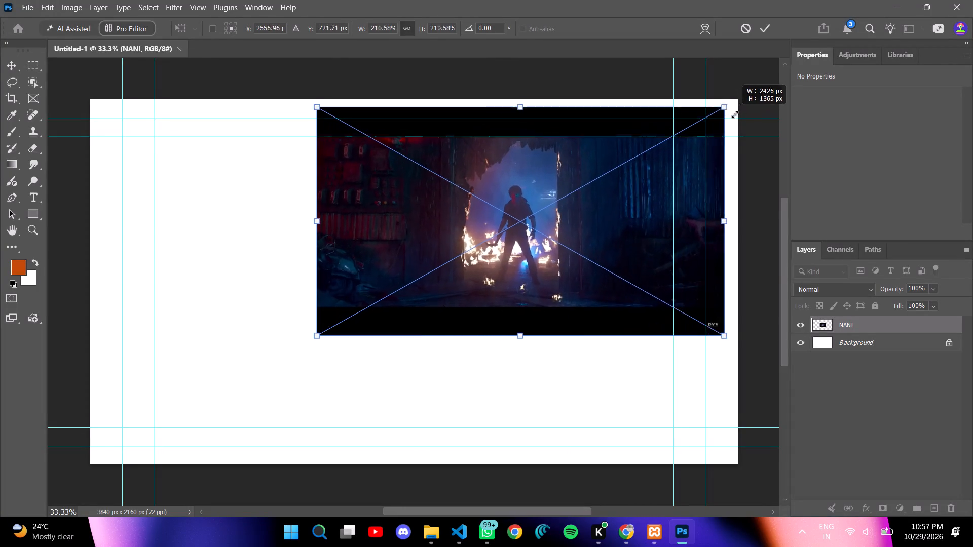
{"action": "left_click_drag", "start_coordinate": [735, 114], "coordinate": [743, 108]}
{"action": "left_click_drag", "start_coordinate": [320, 336], "coordinate": [298, 353]}
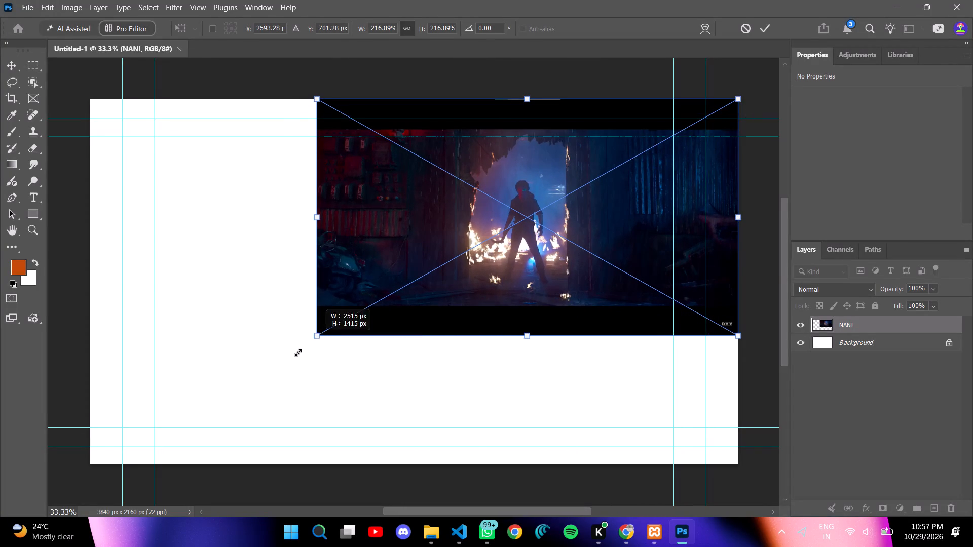
{"action": "left_click_drag", "start_coordinate": [298, 353], "coordinate": [106, 496]}
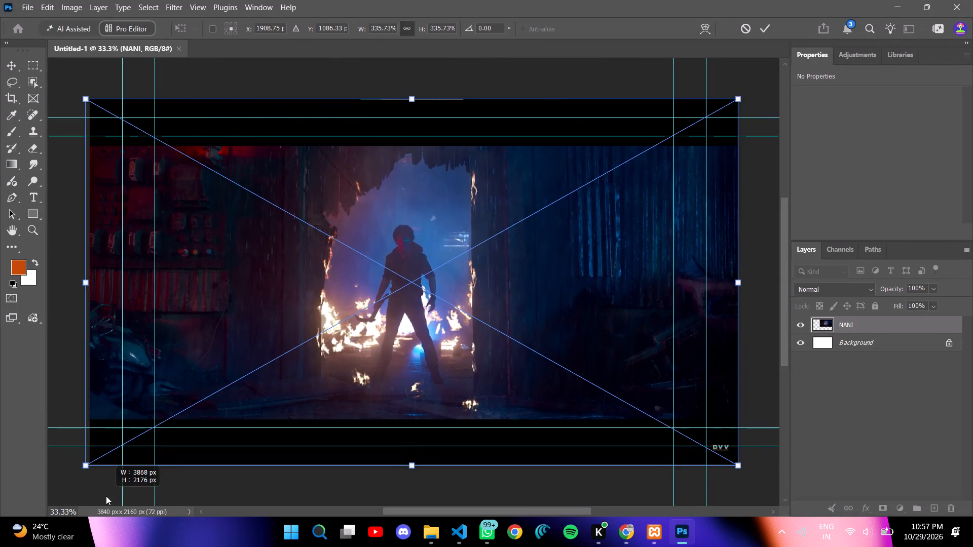
{"action": "left_click_drag", "start_coordinate": [106, 496], "coordinate": [106, 497]}
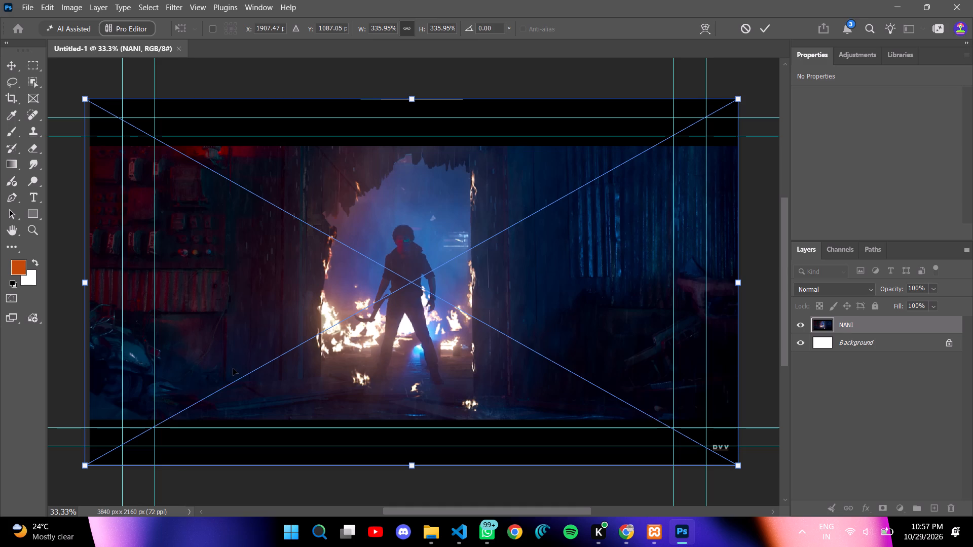
{"action": "key", "text": "Return"}
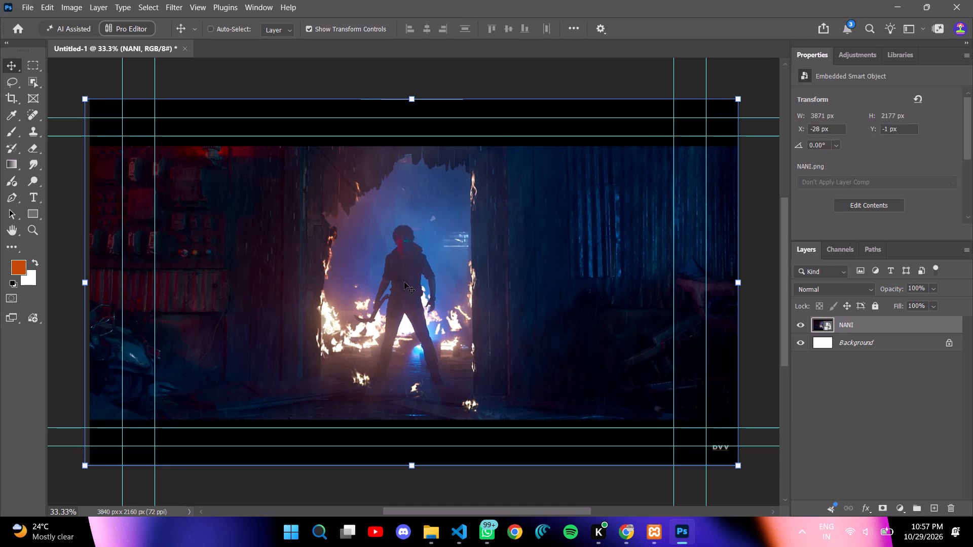
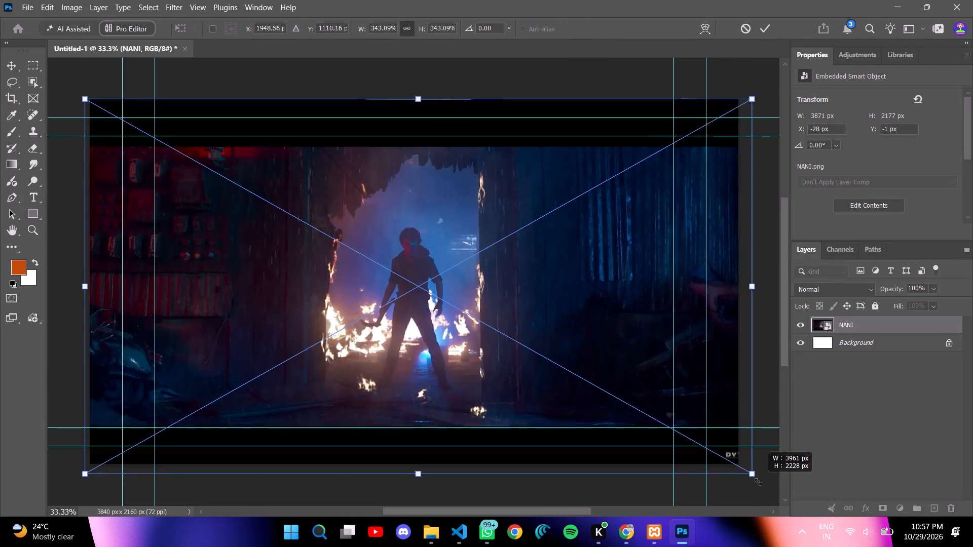
Adjust the placed NANI image to about 349%, roughly 4024 × 2264 px, overlapping the canvas edges and centred horizontally.
{"action": "left_click_drag", "start_coordinate": [431, 300], "coordinate": [422, 300]}
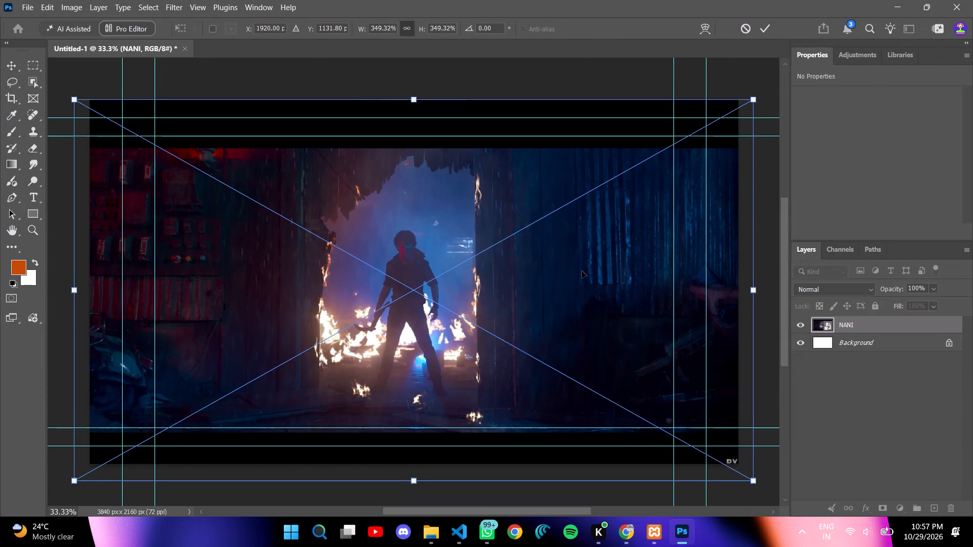
Crop the canvas to about 4044 × 1690 px, trimming the black bands above and below the scene and widening both sides to the image's full width.
{"action": "left_click", "coordinate": [8, 100]}
{"action": "left_click_drag", "start_coordinate": [419, 99], "coordinate": [422, 118]}
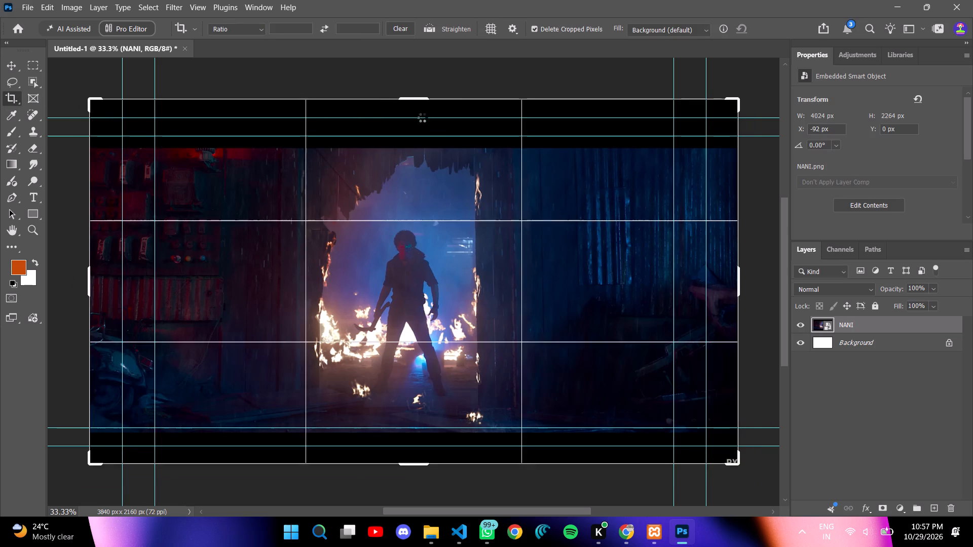
{"action": "left_click_drag", "start_coordinate": [422, 118], "coordinate": [430, 125]}
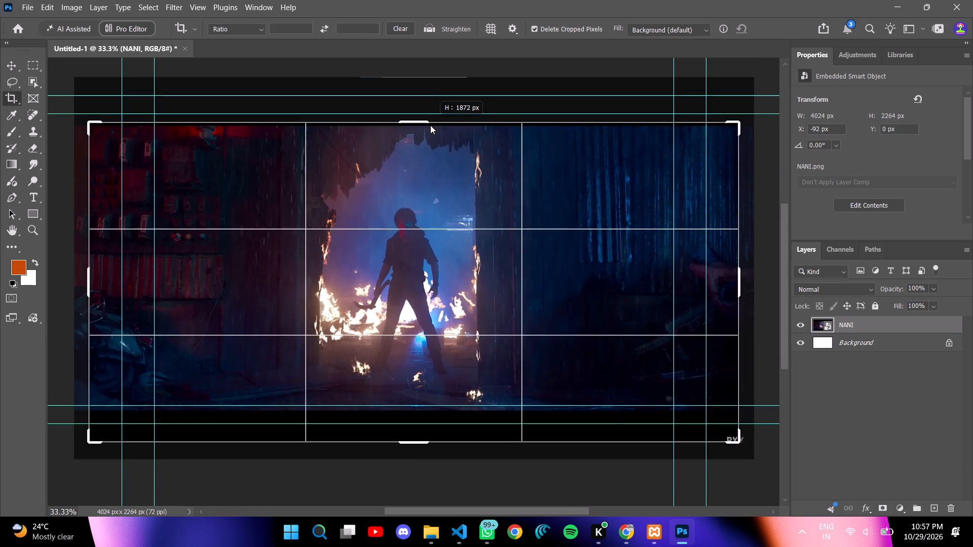
{"action": "left_click_drag", "start_coordinate": [430, 125], "coordinate": [432, 124]}
{"action": "left_click_drag", "start_coordinate": [408, 443], "coordinate": [411, 426]}
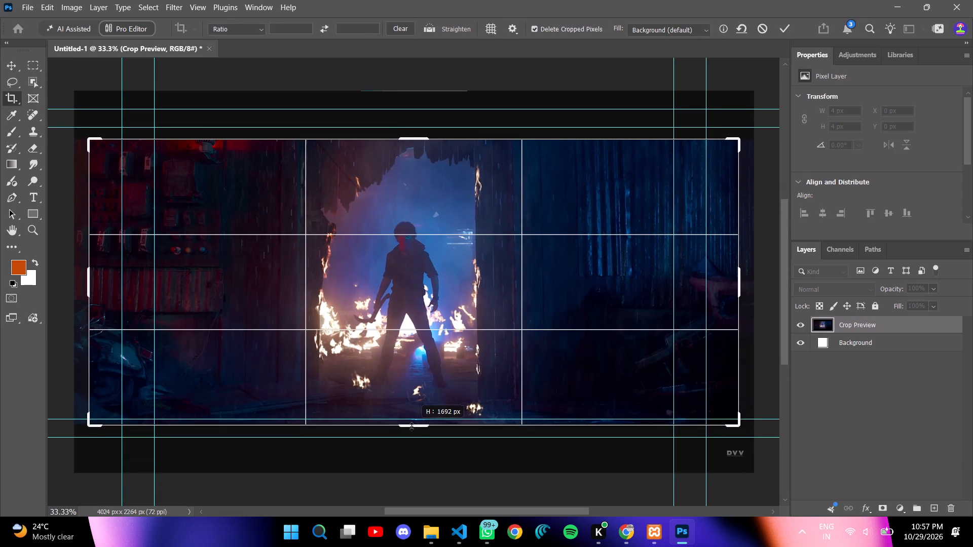
{"action": "left_click_drag", "start_coordinate": [411, 426], "coordinate": [413, 427]}
{"action": "left_click_drag", "start_coordinate": [84, 280], "coordinate": [76, 283]}
{"action": "left_click_drag", "start_coordinate": [750, 284], "coordinate": [759, 282]}
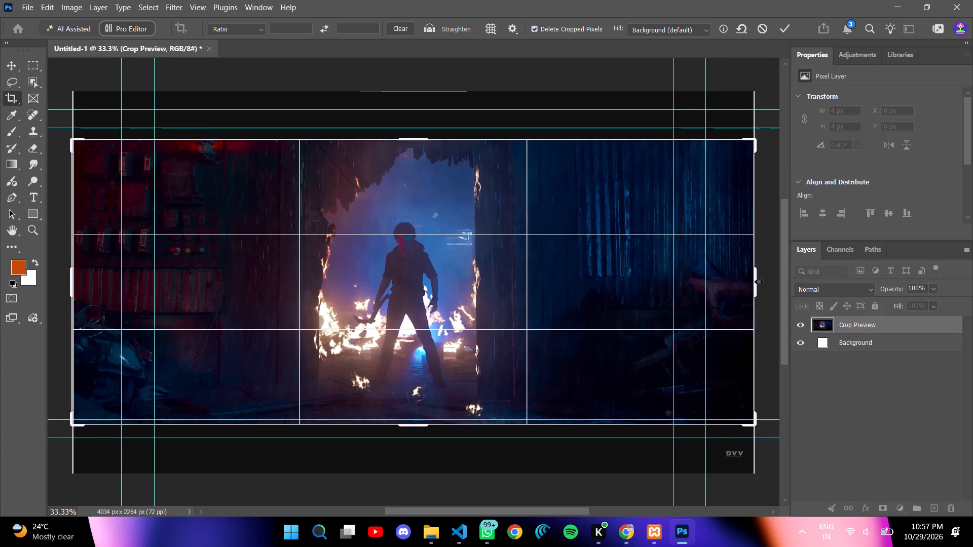
{"action": "left_click", "coordinate": [788, 27]}
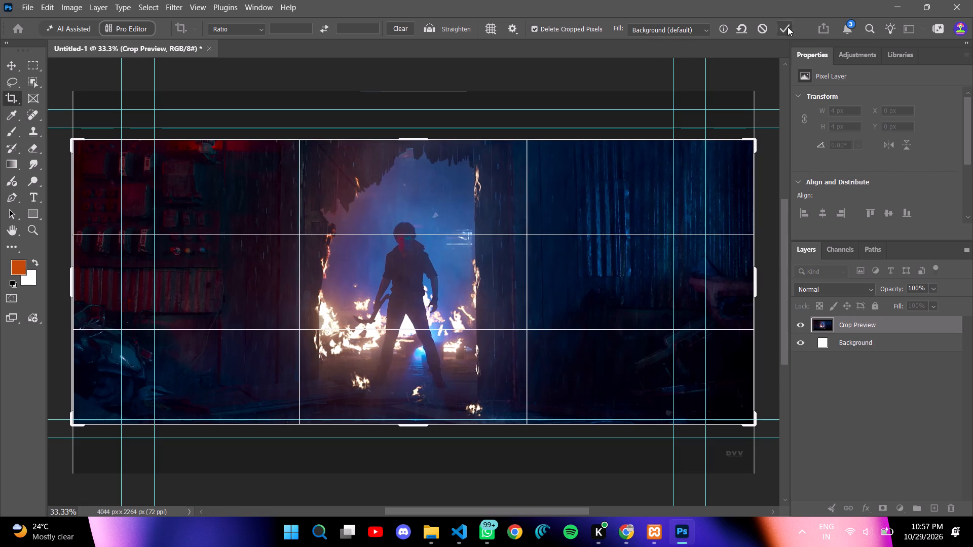
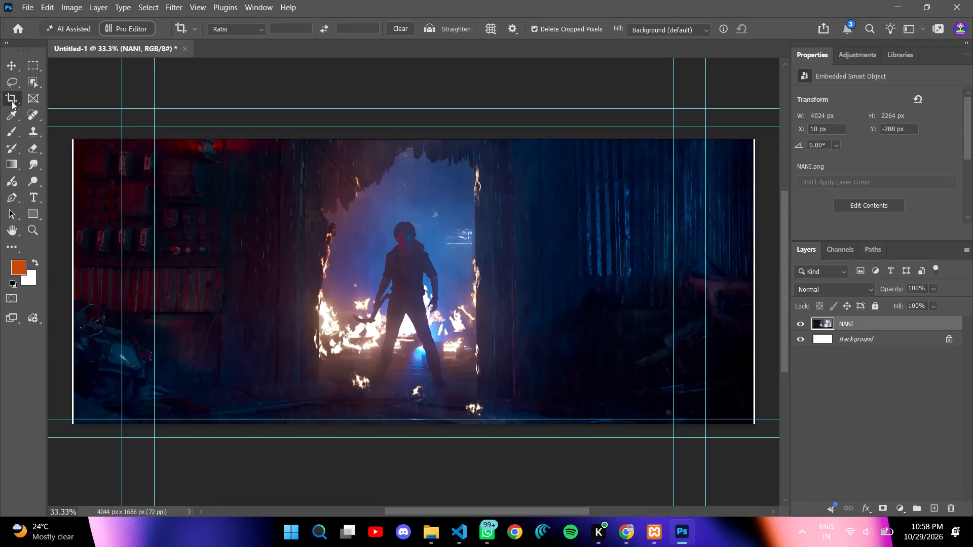
Crop the canvas to 4024 px wide, trimming the thin white strips on both sides so its edges match the NANI image.
{"action": "left_click", "coordinate": [12, 101]}
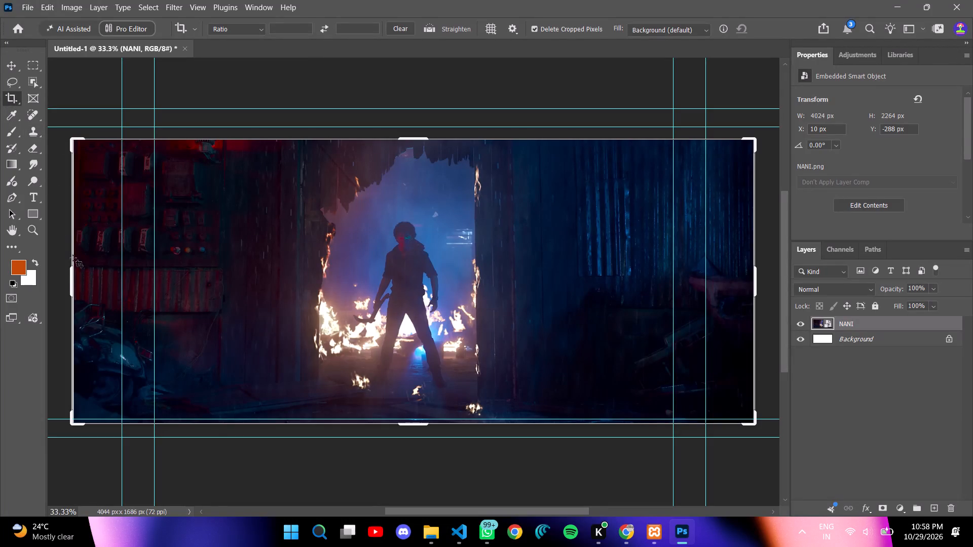
{"action": "left_click", "coordinate": [72, 284]}
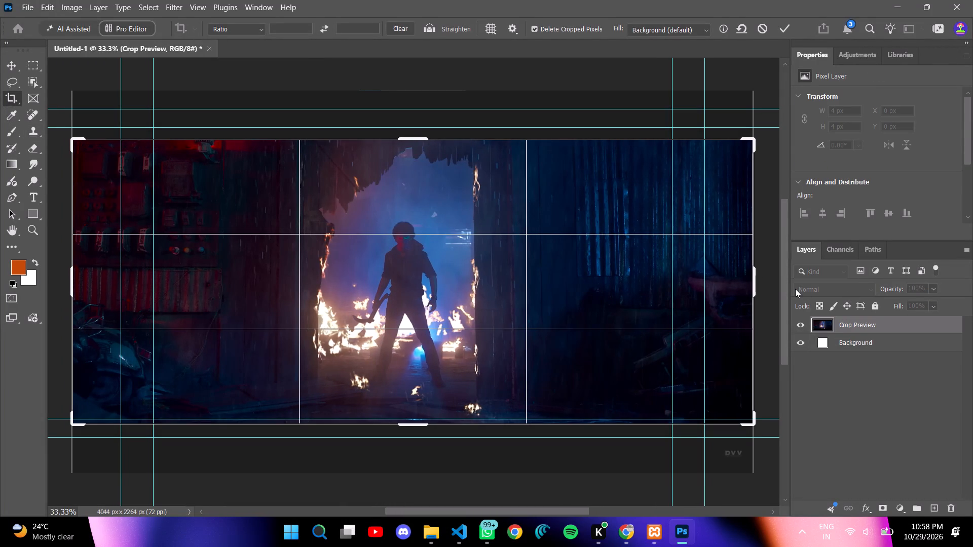
{"action": "left_click", "coordinate": [756, 283]}
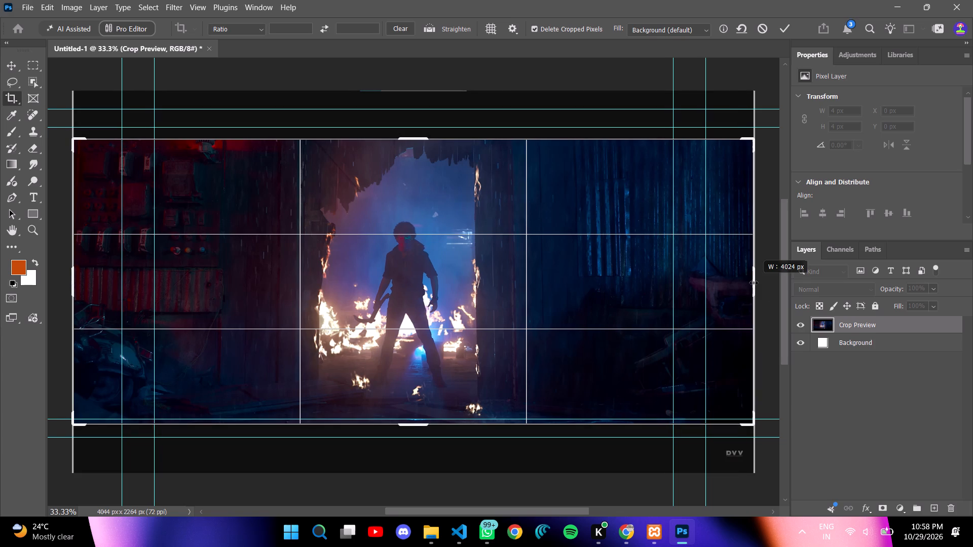
{"action": "key", "text": "Return"}
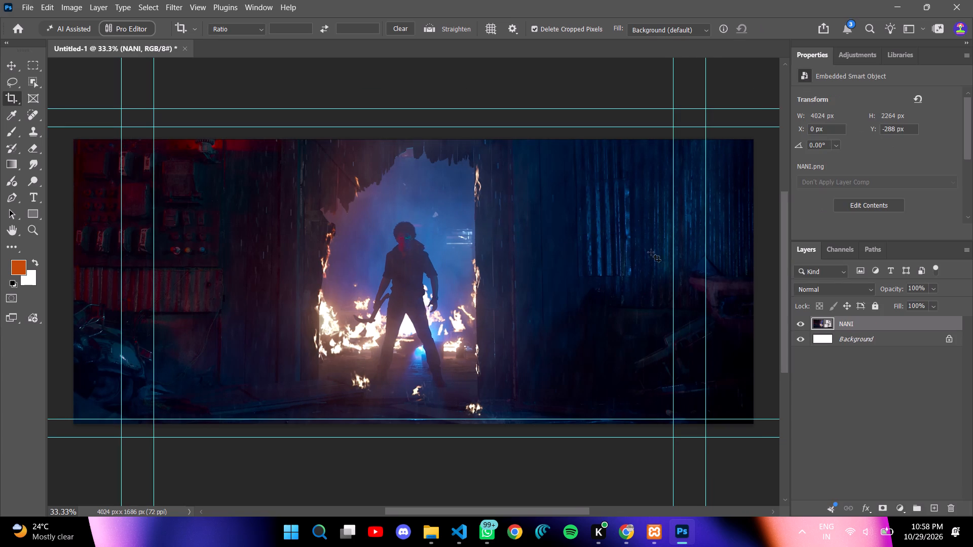
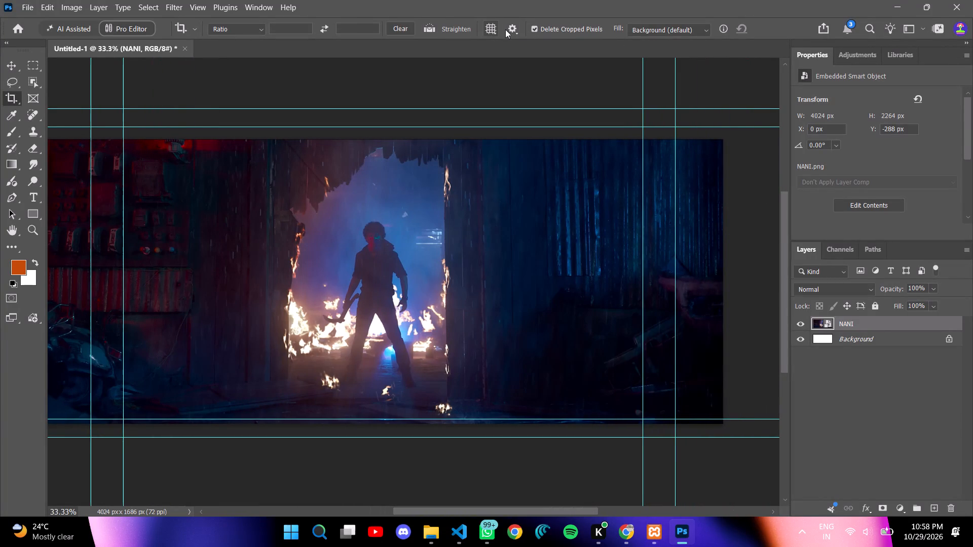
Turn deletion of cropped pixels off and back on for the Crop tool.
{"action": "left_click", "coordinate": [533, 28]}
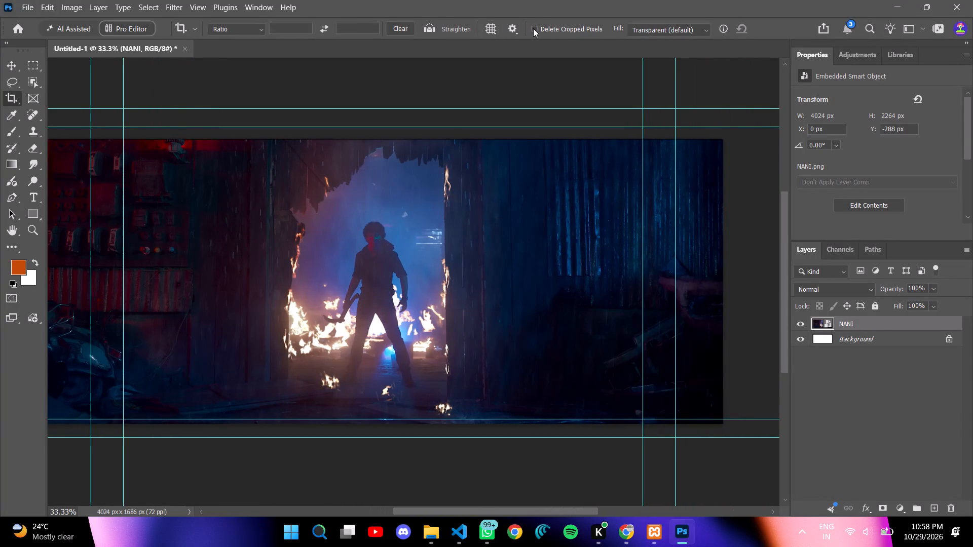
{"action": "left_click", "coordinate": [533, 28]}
Try the 1:1 (Square) crop ratio on the canvas, and change the crop frame to Original Ratio.
{"action": "left_click", "coordinate": [260, 29]}
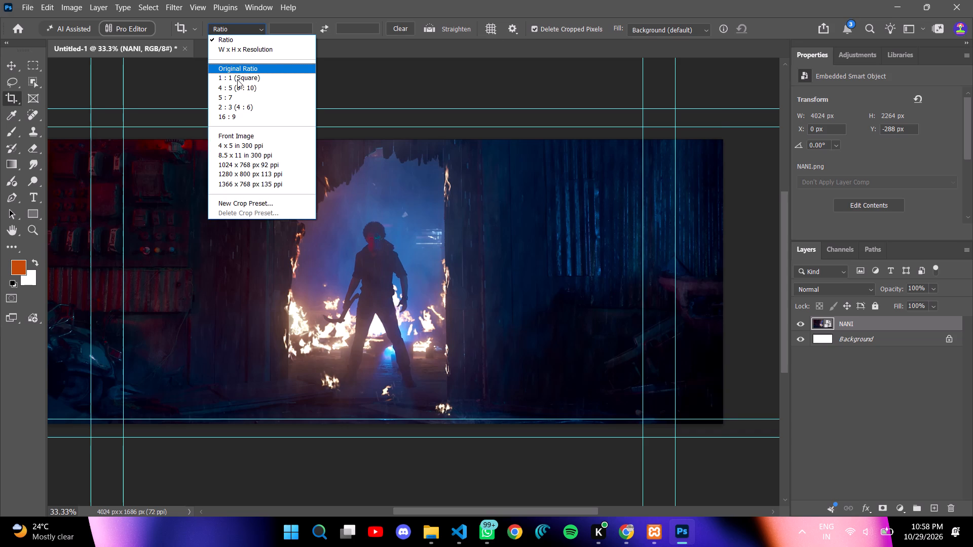
{"action": "left_click", "coordinate": [237, 80]}
{"action": "left_click", "coordinate": [245, 27]}
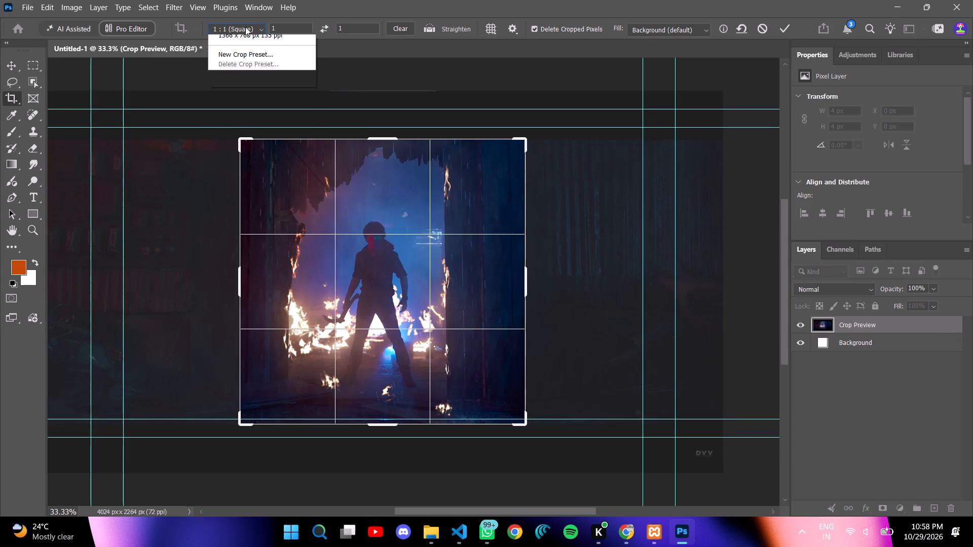
{"action": "left_click", "coordinate": [238, 41]}
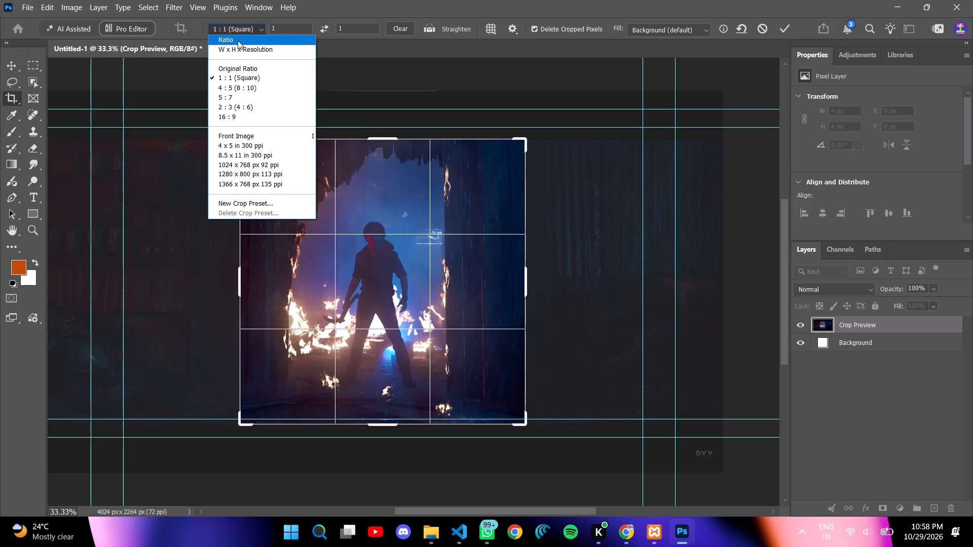
{"action": "left_click", "coordinate": [233, 26]}
{"action": "left_click", "coordinate": [227, 66]}
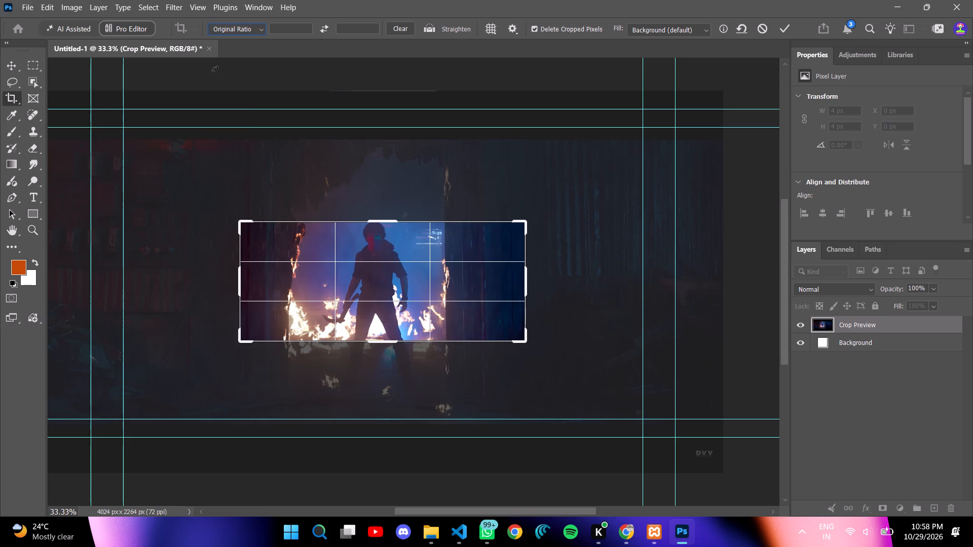
Try to undo the crop ratio changes, and leave cropping by switching to the Move tool.
{"action": "key", "text": "ctrl+z"}
{"action": "key", "text": "ctrl+z"}
{"action": "key", "text": "ctrl+z"}
{"action": "key", "text": "ctrl+z"}
{"action": "left_click", "coordinate": [11, 65]}
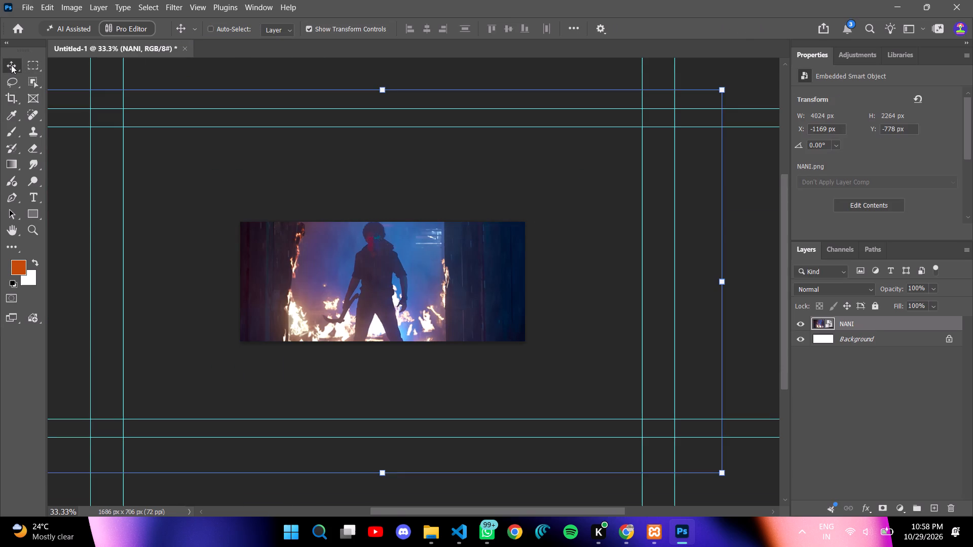
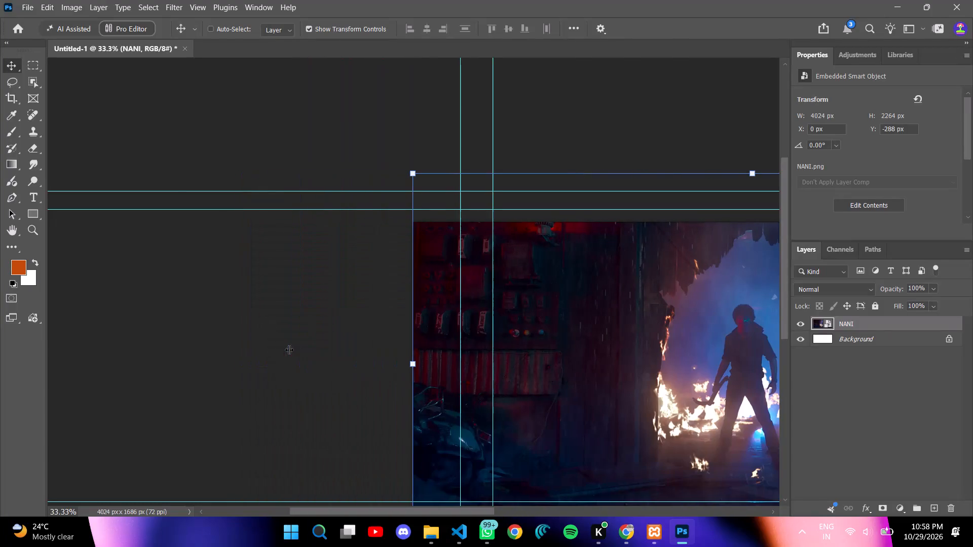
Bring the whole cropped NANI image into view and examine its edges against the canvas and guides.
{"action": "scroll", "coordinate": [289, 349], "scroll_direction": "right", "scroll_amount": 7}
{"action": "scroll", "coordinate": [289, 349], "scroll_direction": "down", "scroll_amount": 1}
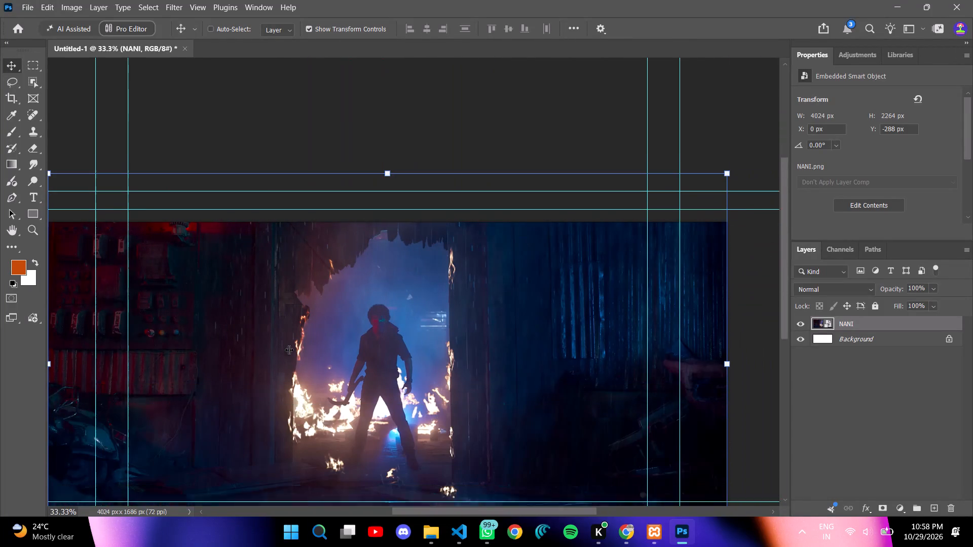
{"action": "scroll", "coordinate": [289, 349], "scroll_direction": "down", "scroll_amount": 1}
{"action": "scroll", "coordinate": [289, 349], "scroll_direction": "left", "scroll_amount": 1}
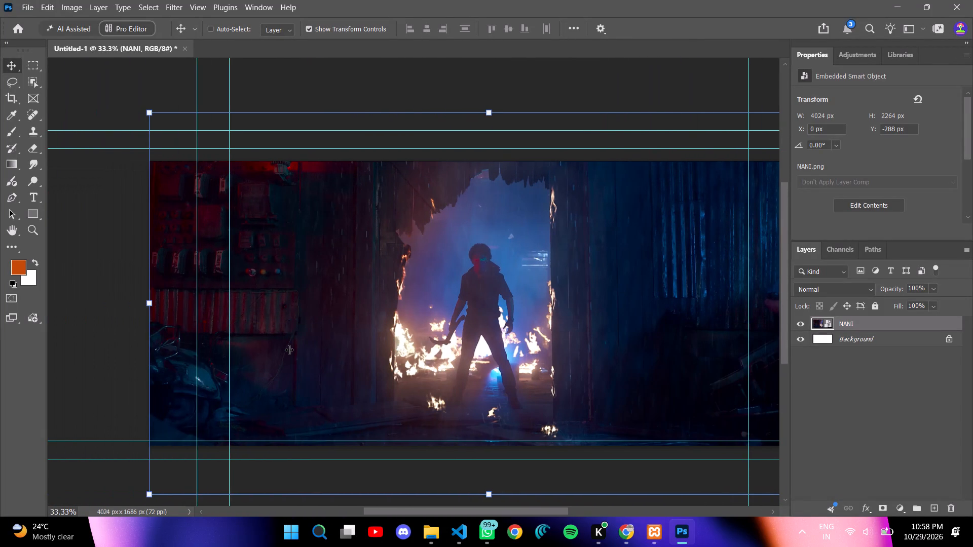
{"action": "scroll", "coordinate": [289, 349], "scroll_direction": "left", "scroll_amount": 1}
{"action": "scroll", "coordinate": [289, 349], "scroll_direction": "right", "scroll_amount": 1}
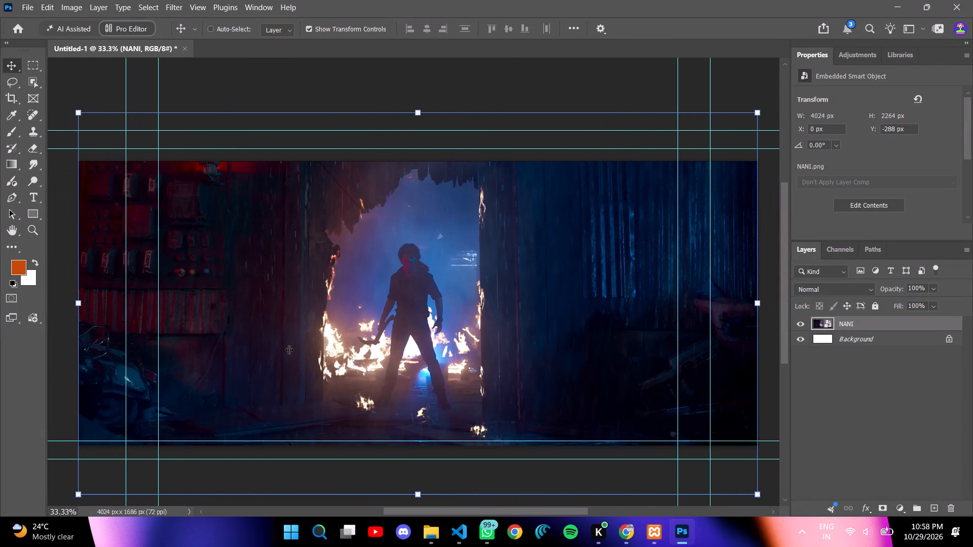
{"action": "scroll", "coordinate": [289, 349], "scroll_direction": "right", "scroll_amount": 1}
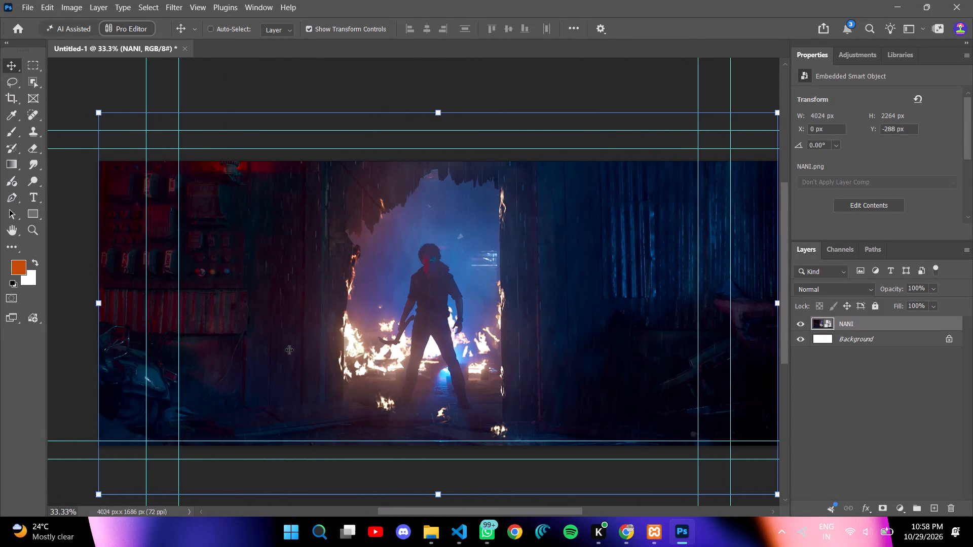
{"action": "scroll", "coordinate": [289, 349], "scroll_direction": "right", "scroll_amount": 2}
{"action": "key", "text": "Return"}
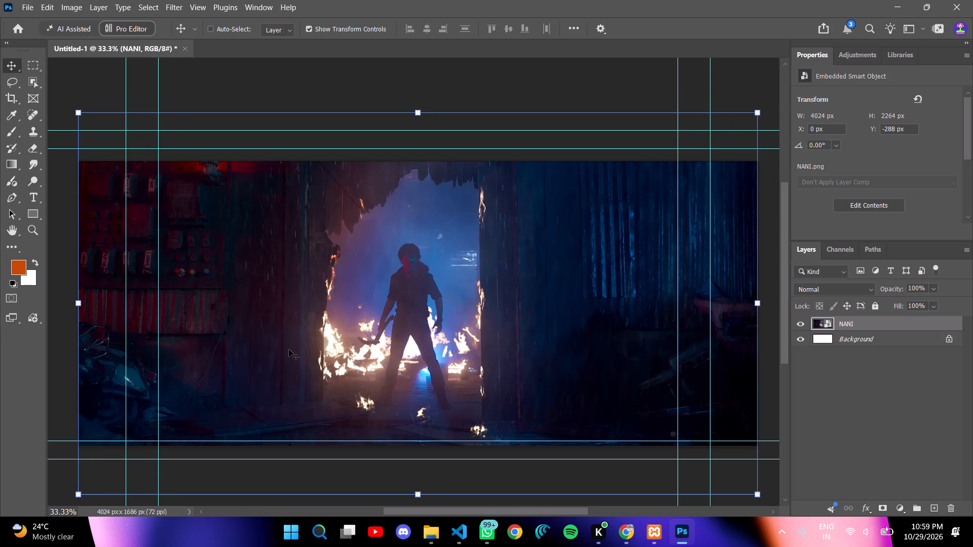
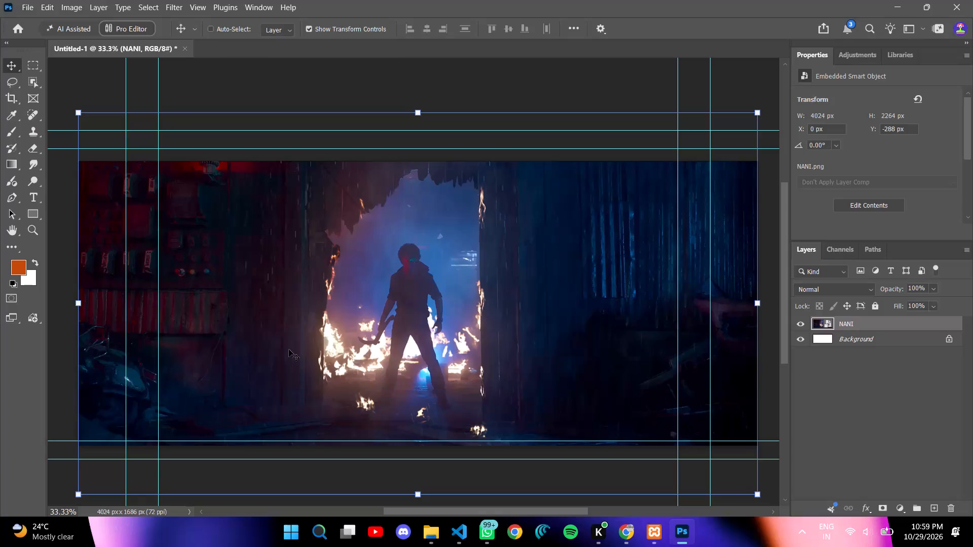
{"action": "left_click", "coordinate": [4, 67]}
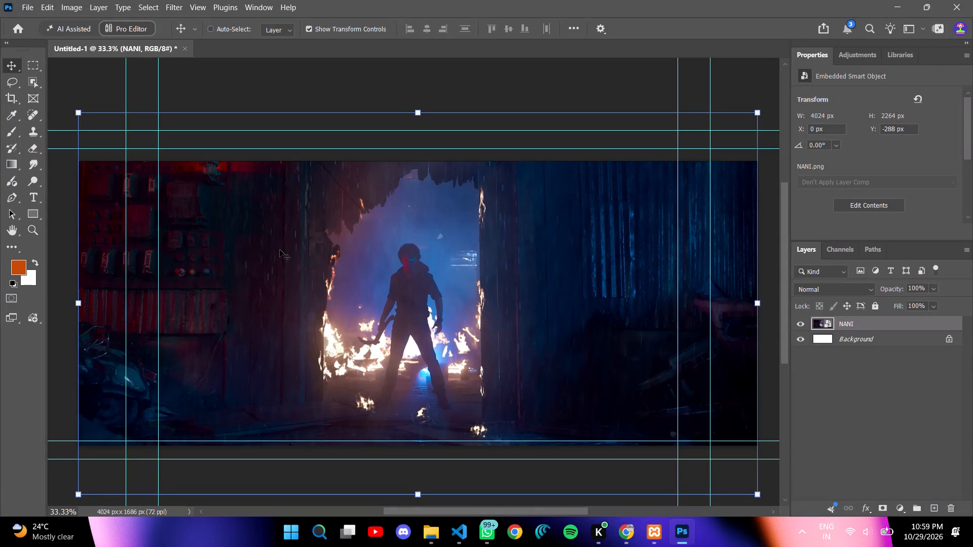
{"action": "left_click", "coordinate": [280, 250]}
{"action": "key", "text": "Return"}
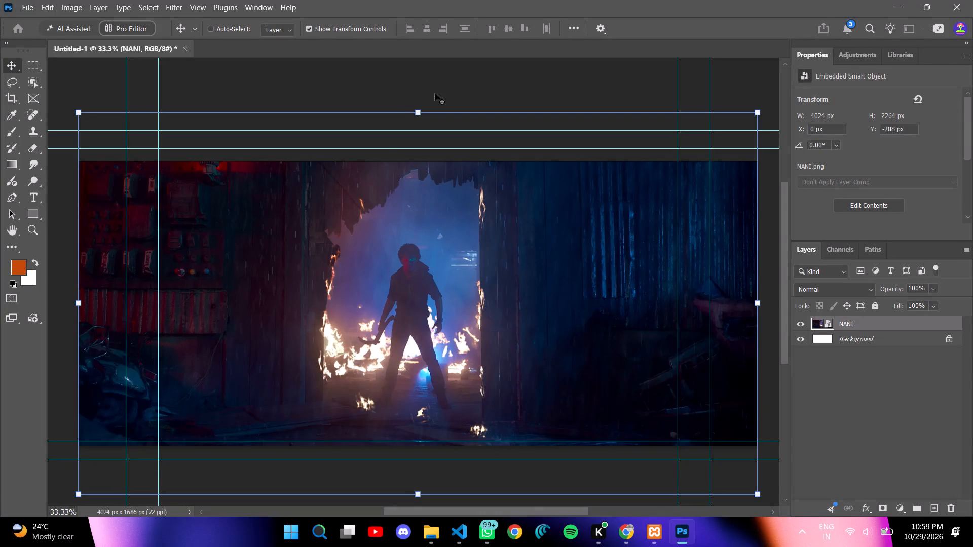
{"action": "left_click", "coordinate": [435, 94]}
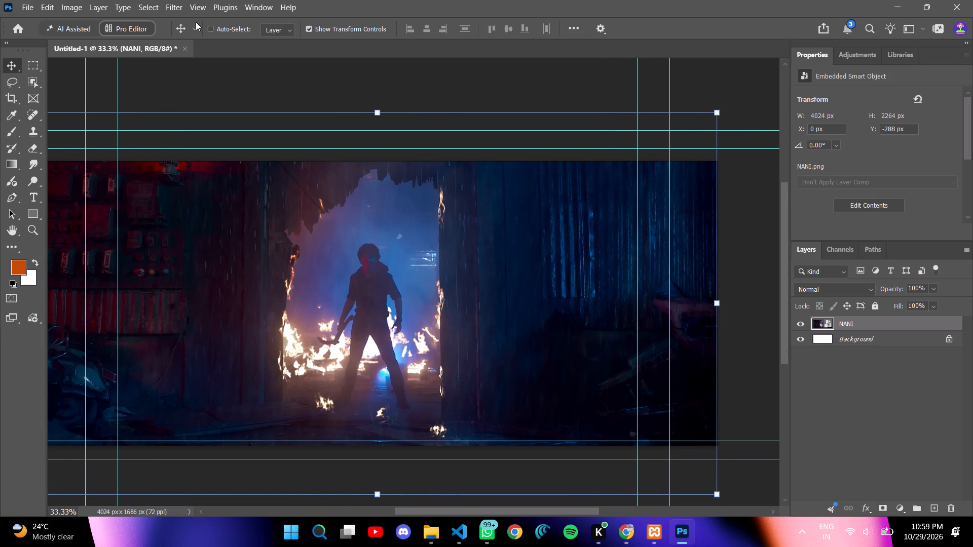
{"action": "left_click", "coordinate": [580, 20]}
Free-transform the NANI layer, rotating it slightly counterclockwise to about -0.43°, and apply the transform.
{"action": "left_click", "coordinate": [400, 110]}
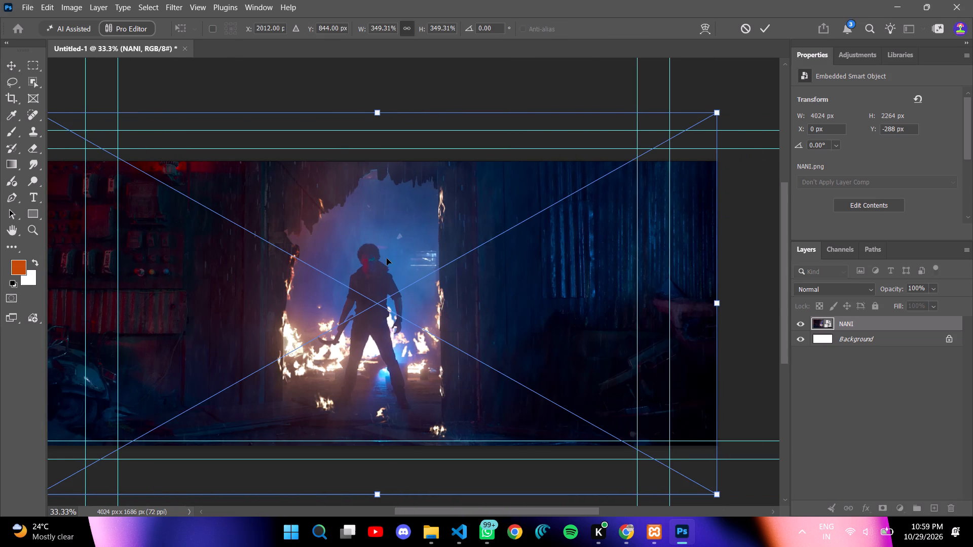
{"action": "left_click", "coordinate": [387, 258]}
{"action": "scroll", "coordinate": [383, 257], "scroll_direction": "left", "scroll_amount": 1}
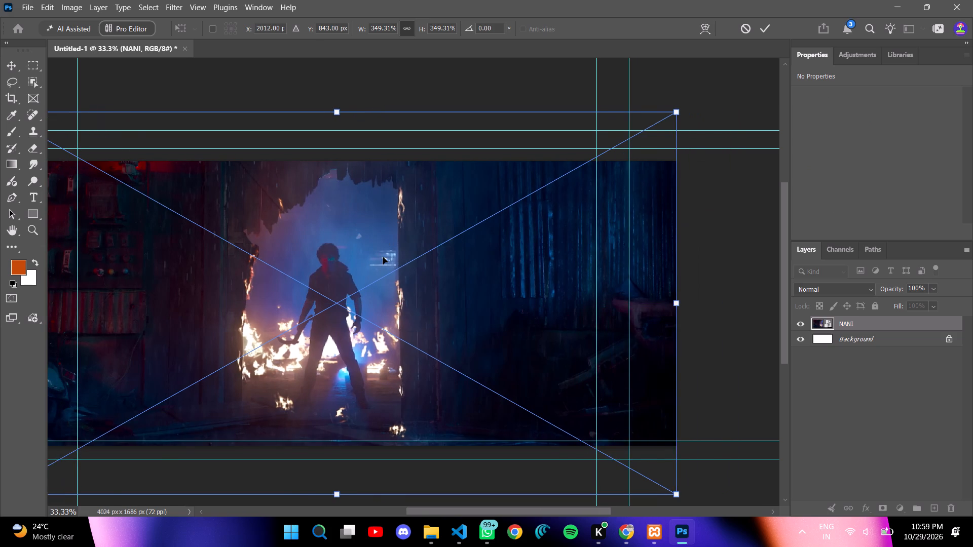
{"action": "scroll", "coordinate": [383, 257], "scroll_direction": "left", "scroll_amount": 1}
{"action": "scroll", "coordinate": [383, 257], "scroll_direction": "down", "scroll_amount": 4, "text": "ctrl"}
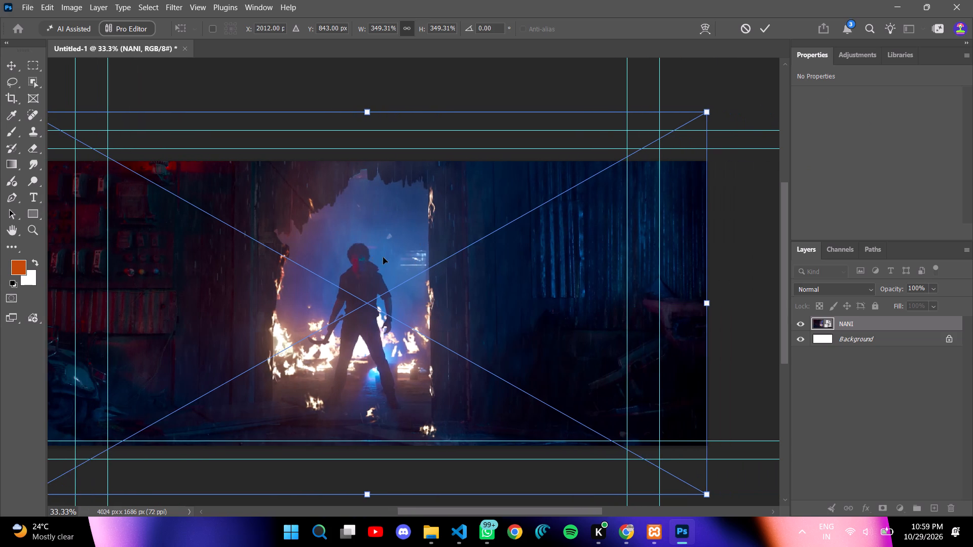
{"action": "key", "text": "ctrl+minus"}
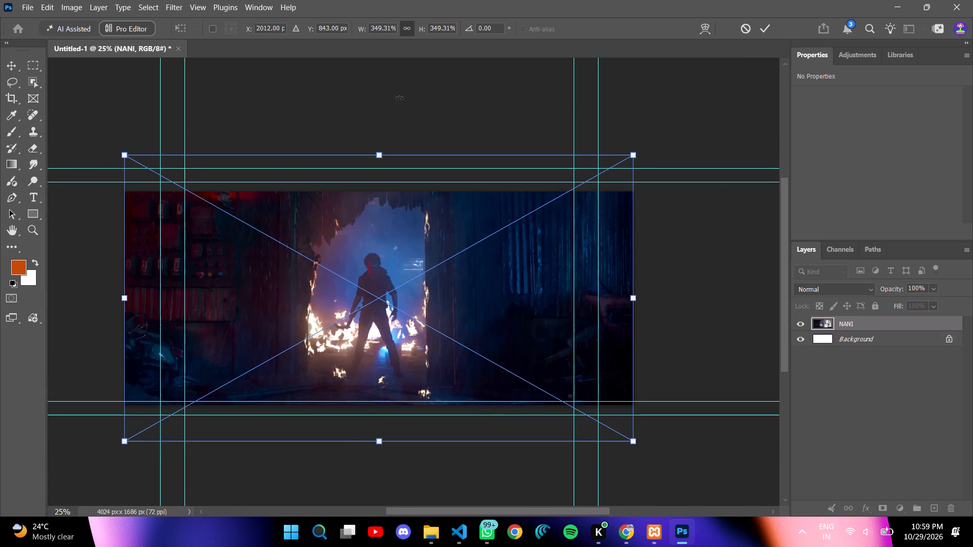
{"action": "left_click_drag", "start_coordinate": [399, 97], "coordinate": [400, 103]}
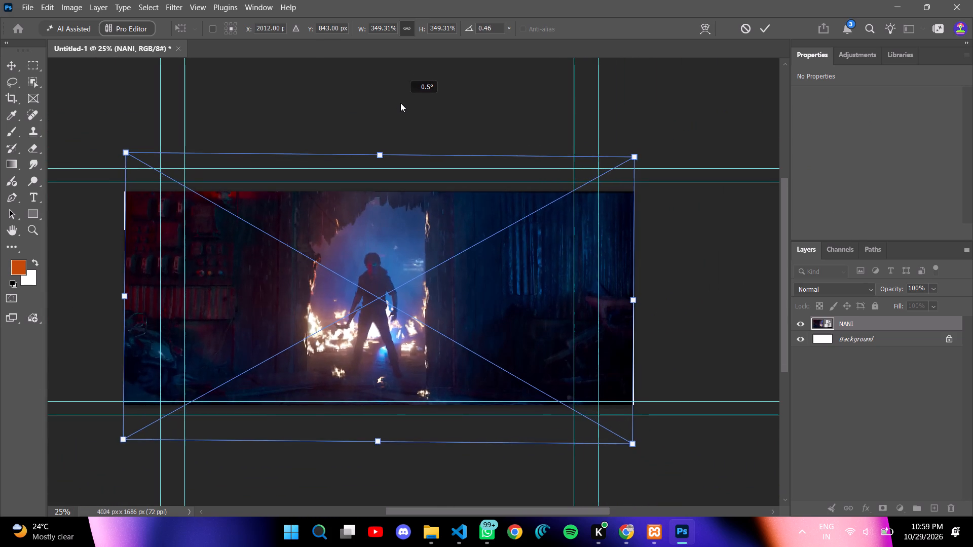
{"action": "left_click_drag", "start_coordinate": [400, 103], "coordinate": [397, 103]}
{"action": "key", "text": "Return"}
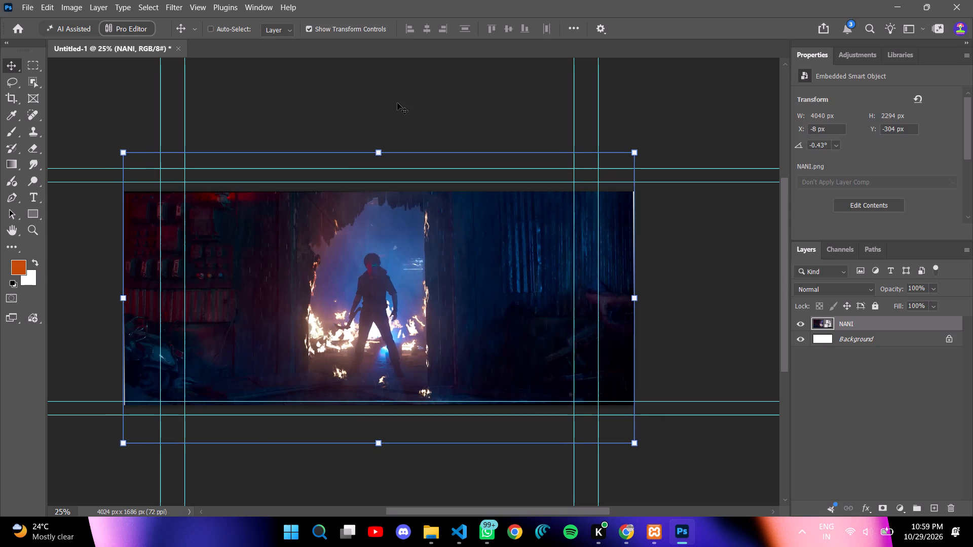
{"action": "key", "text": "Return"}
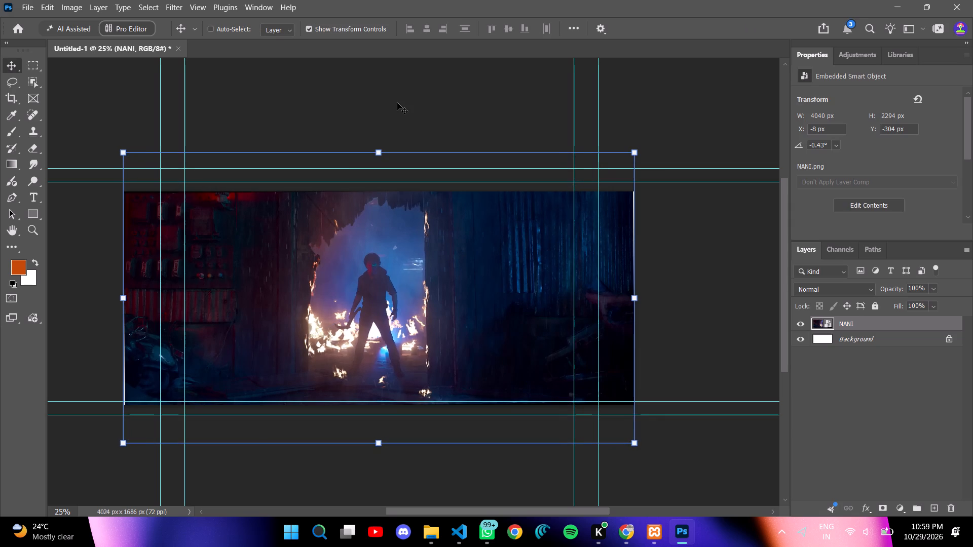
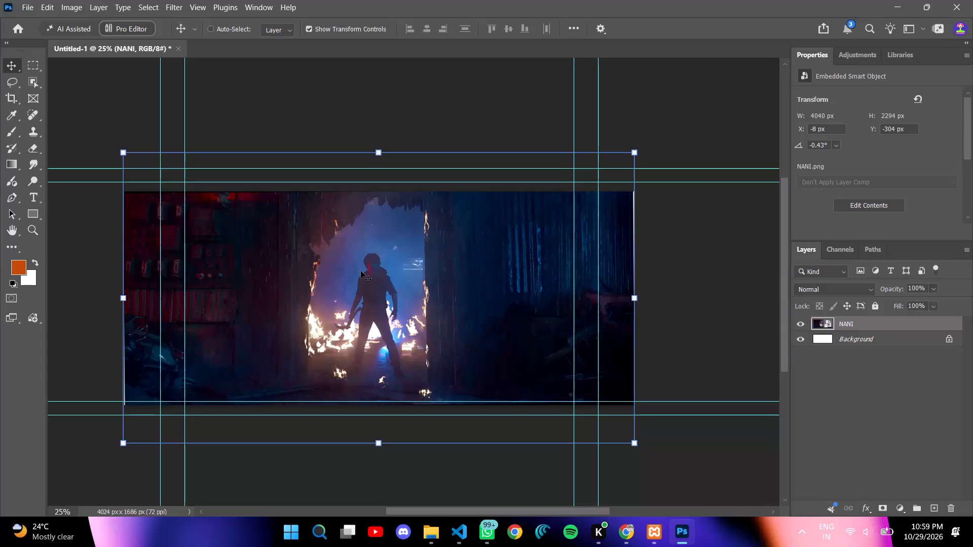
Move the NANI layer slightly to the right so its X position is 0 px, keeping Y at -304 px.
{"action": "left_click", "coordinate": [846, 340]}
{"action": "left_click", "coordinate": [856, 315]}
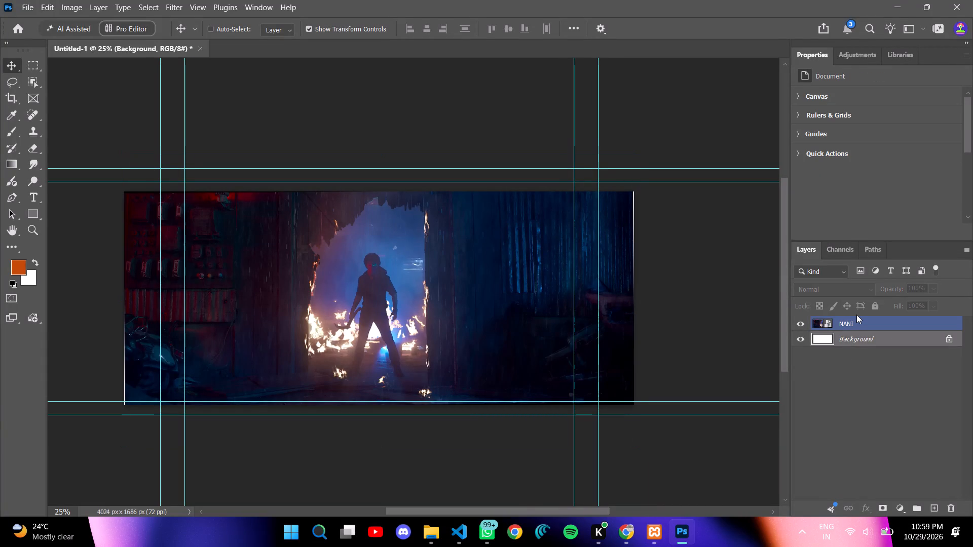
{"action": "left_click", "coordinate": [841, 322]}
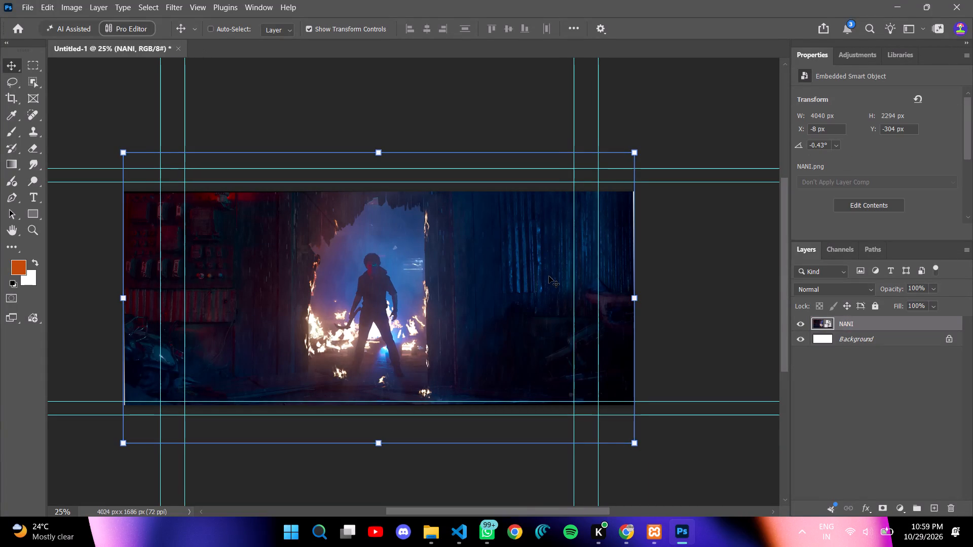
{"action": "left_click", "coordinate": [549, 276]}
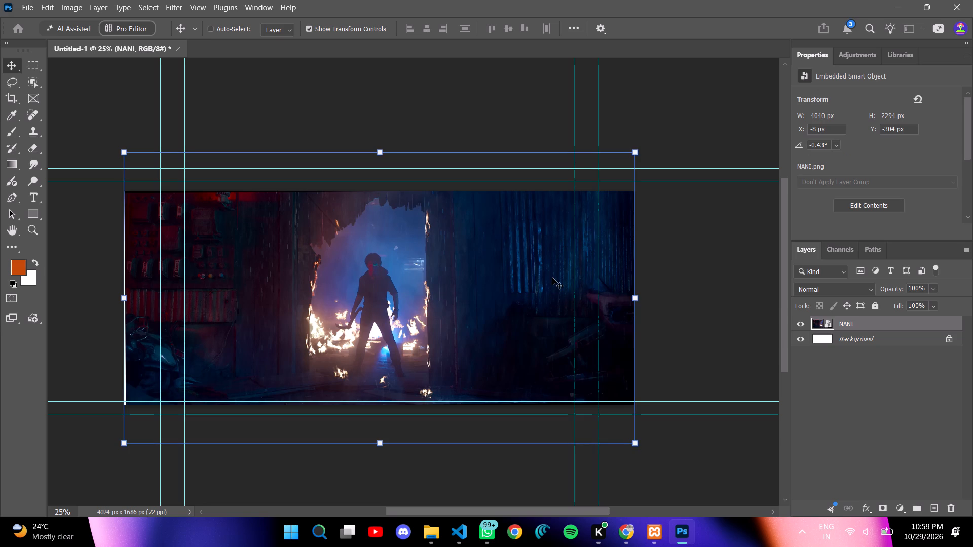
{"action": "key", "text": "Return"}
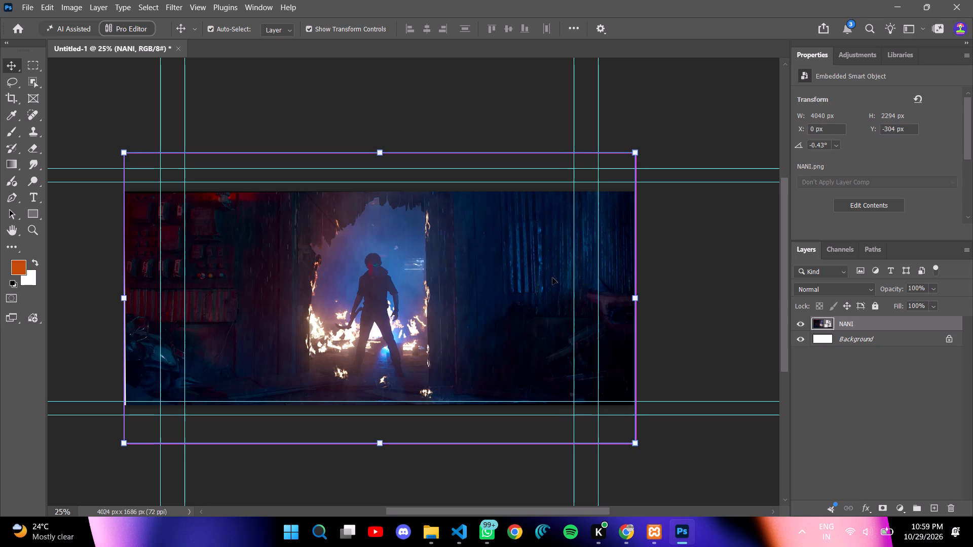
{"action": "key", "text": "ctrl+Return"}
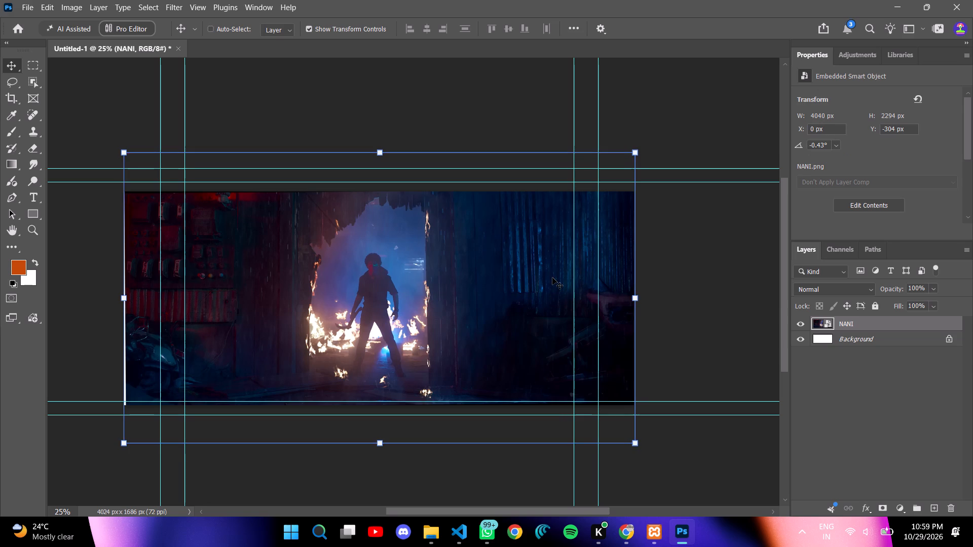
{"action": "key", "text": "shift+Return"}
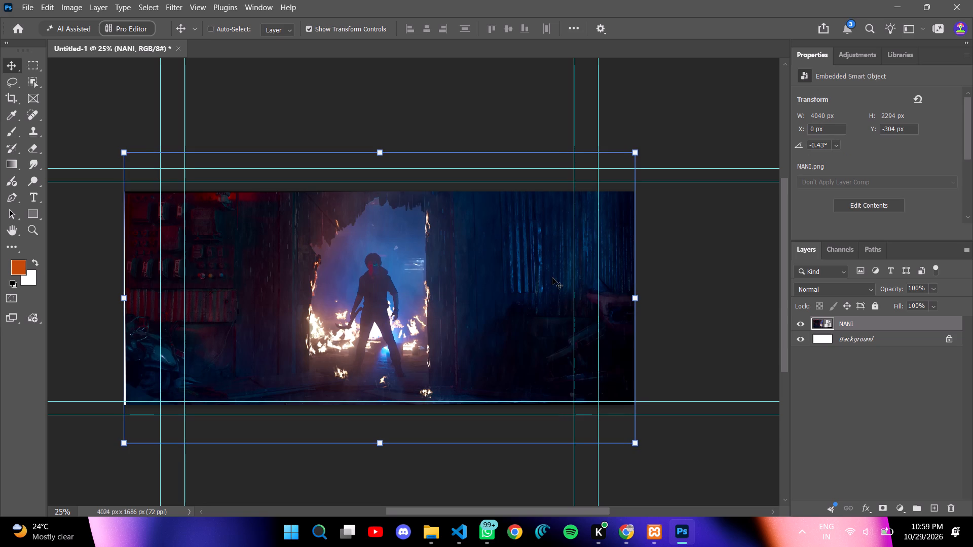
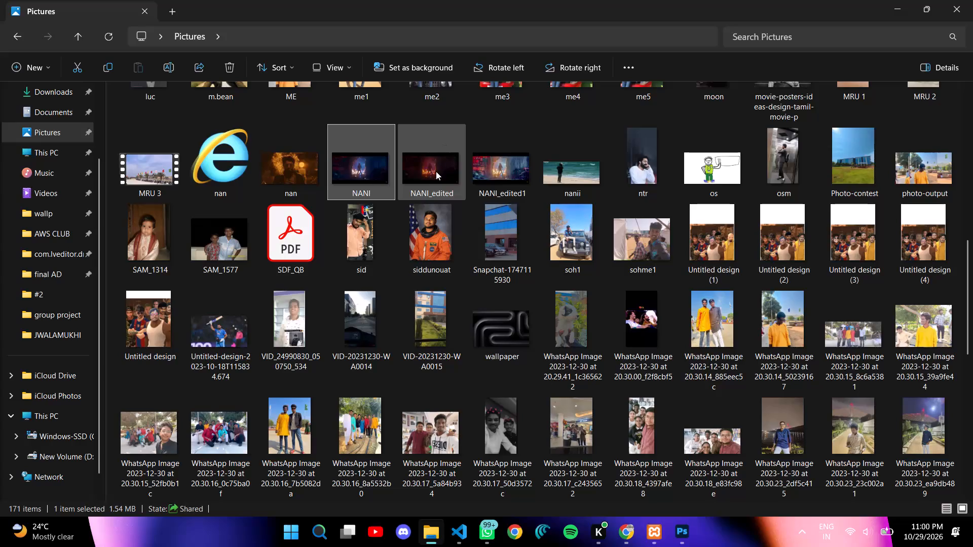
Place the NANI_edited image from the Pictures folder into the open Photoshop document above the NANI layer.
{"action": "left_click_drag", "start_coordinate": [436, 171], "coordinate": [386, 220]}
{"action": "key", "text": "alt+Tab"}
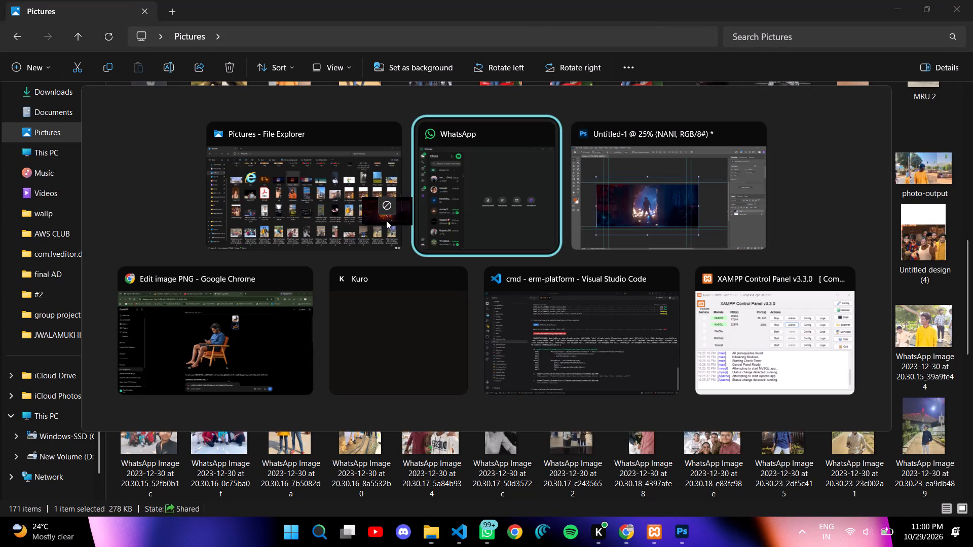
{"action": "left_click_drag", "start_coordinate": [386, 220], "coordinate": [362, 292]}
{"action": "key", "text": "alt+Tab"}
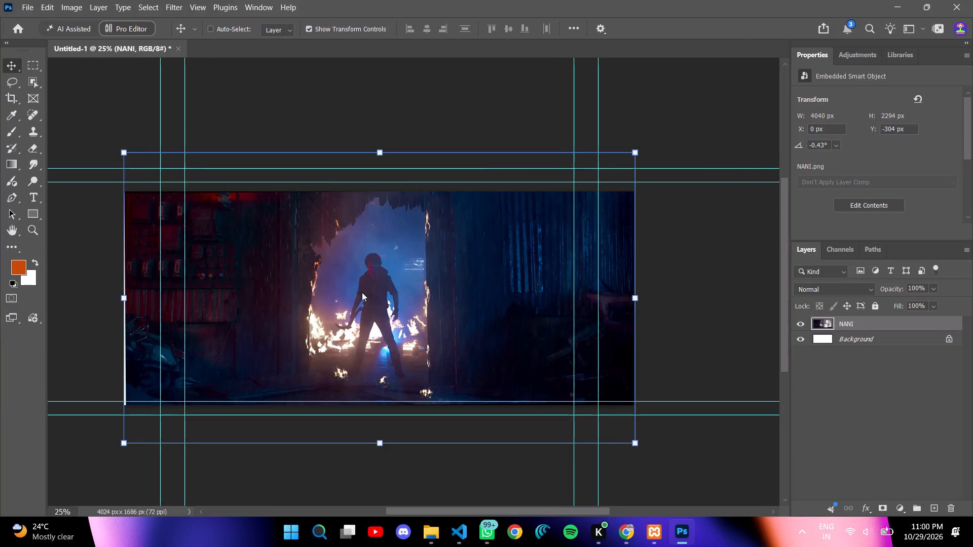
Scale up the placed NANI_edited image proportionally and position it over the NANI image to span the full canvas width.
{"action": "left_click_drag", "start_coordinate": [502, 230], "coordinate": [614, 189]}
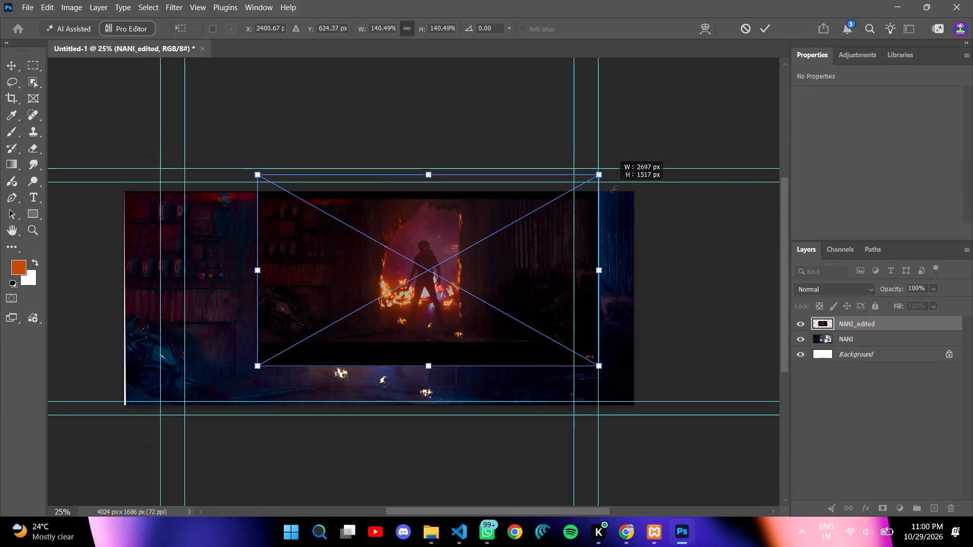
{"action": "left_click_drag", "start_coordinate": [614, 189], "coordinate": [624, 187]}
{"action": "left_click_drag", "start_coordinate": [611, 363], "coordinate": [634, 415]}
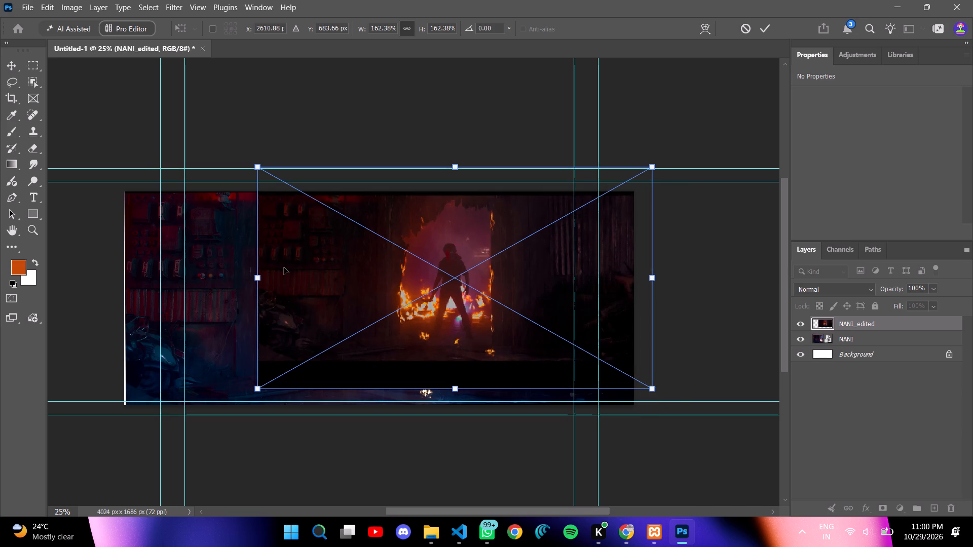
{"action": "left_click_drag", "start_coordinate": [284, 267], "coordinate": [213, 365]}
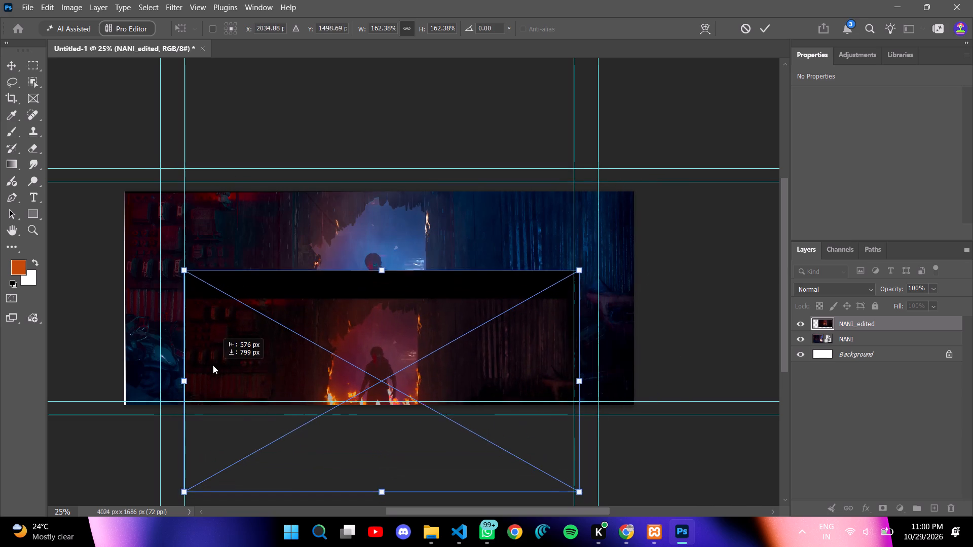
{"action": "left_click_drag", "start_coordinate": [213, 365], "coordinate": [208, 290]}
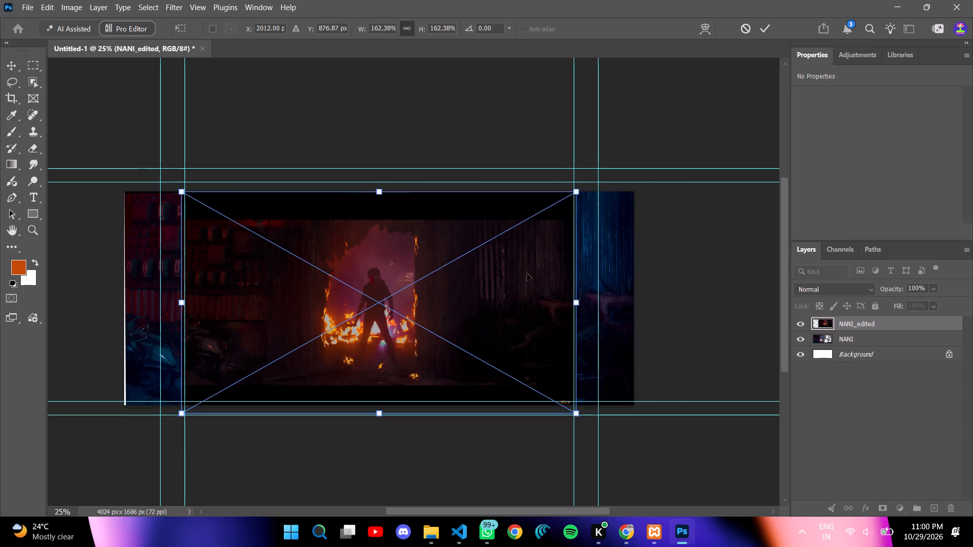
{"action": "left_click_drag", "start_coordinate": [577, 305], "coordinate": [639, 303]}
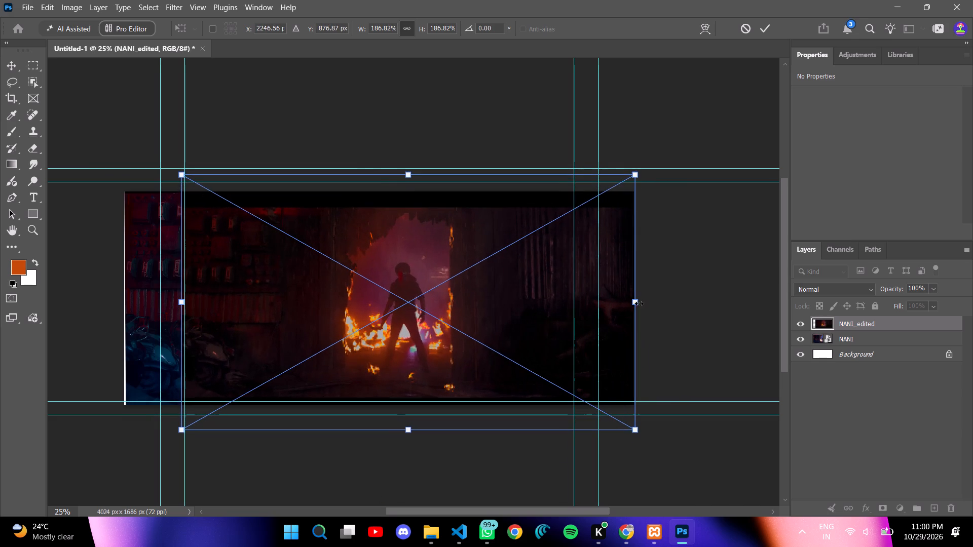
{"action": "left_click_drag", "start_coordinate": [180, 302], "coordinate": [125, 301]}
Switch back to the Pictures folder in File Explorer.
{"action": "key", "text": "alt+Tab"}
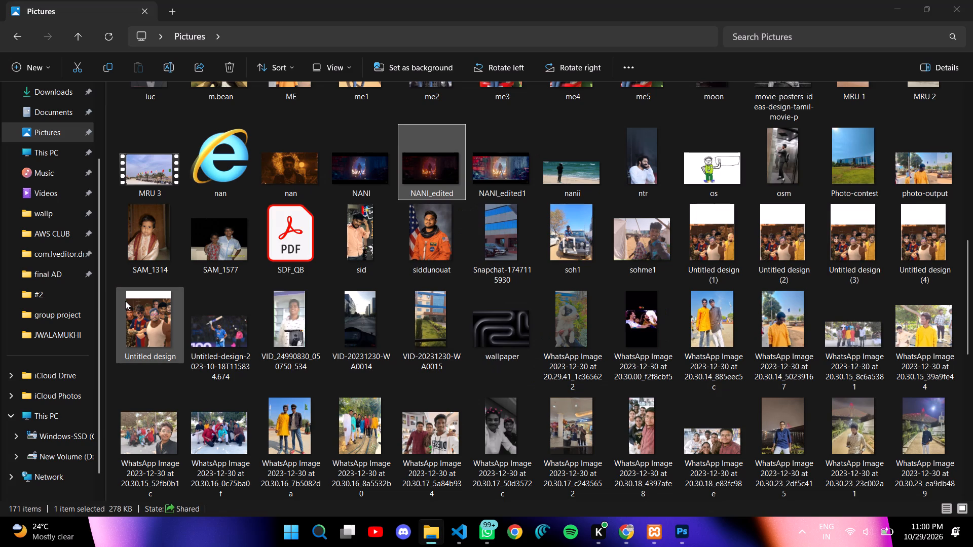
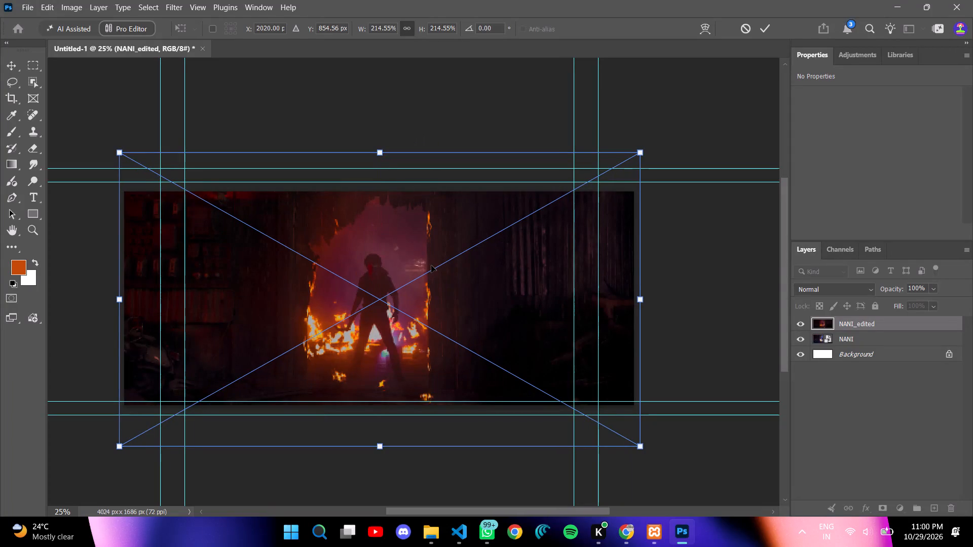
Commit the scaled placement of the NANI_edited image.
{"action": "key", "text": "Return"}
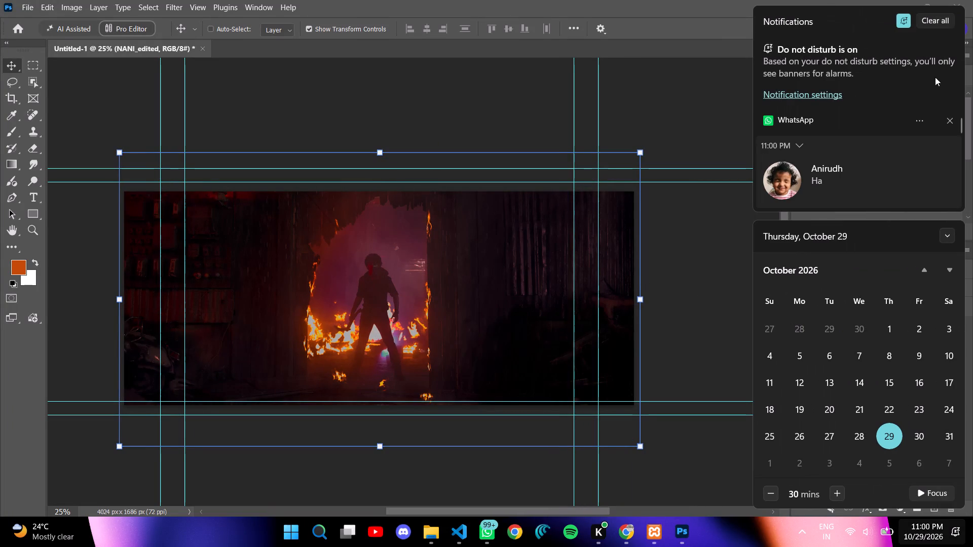
Clear all Windows notifications and return to the Photoshop document.
{"action": "left_click", "coordinate": [944, 22]}
{"action": "key", "text": "alt+Tab"}
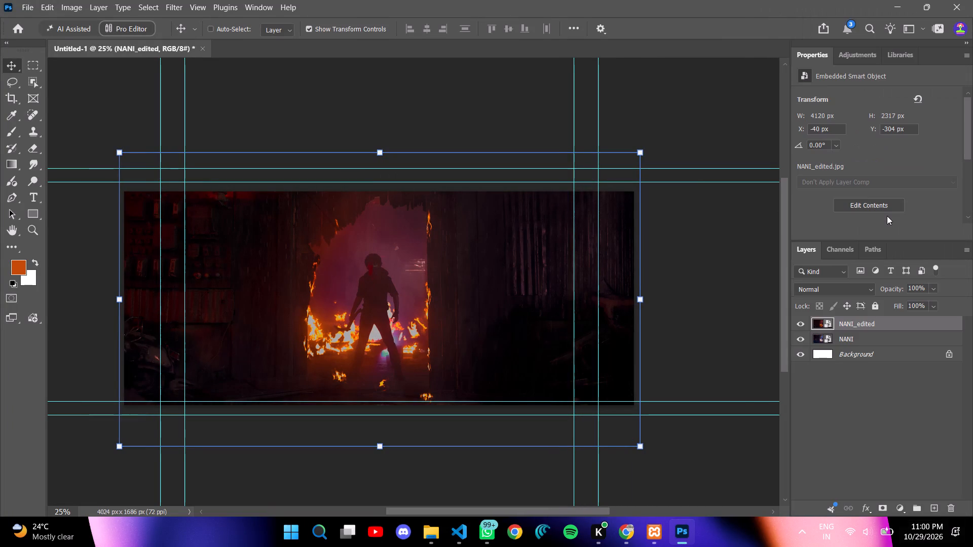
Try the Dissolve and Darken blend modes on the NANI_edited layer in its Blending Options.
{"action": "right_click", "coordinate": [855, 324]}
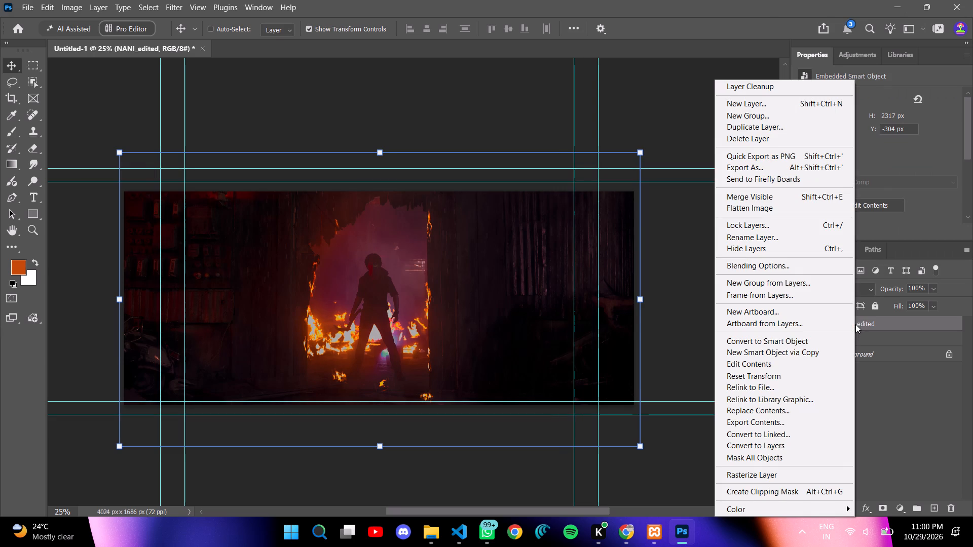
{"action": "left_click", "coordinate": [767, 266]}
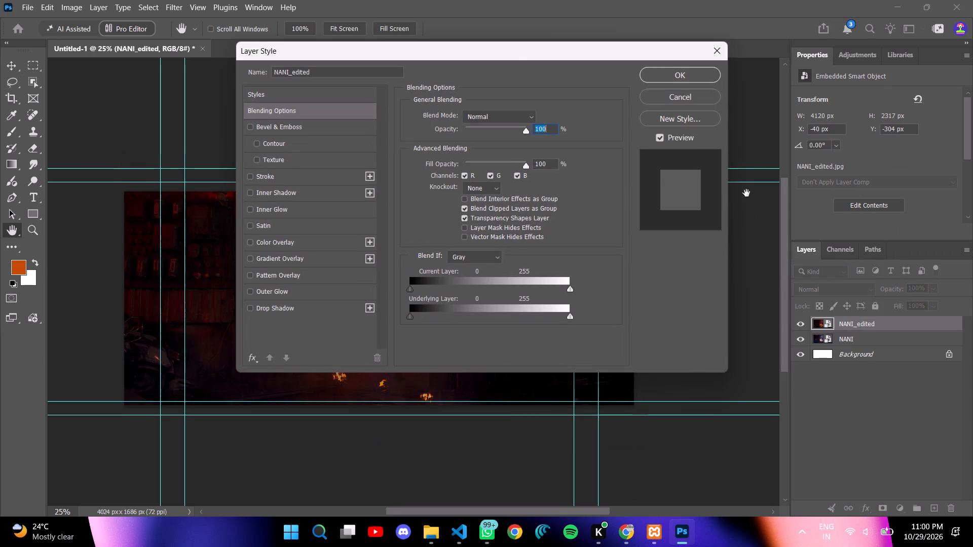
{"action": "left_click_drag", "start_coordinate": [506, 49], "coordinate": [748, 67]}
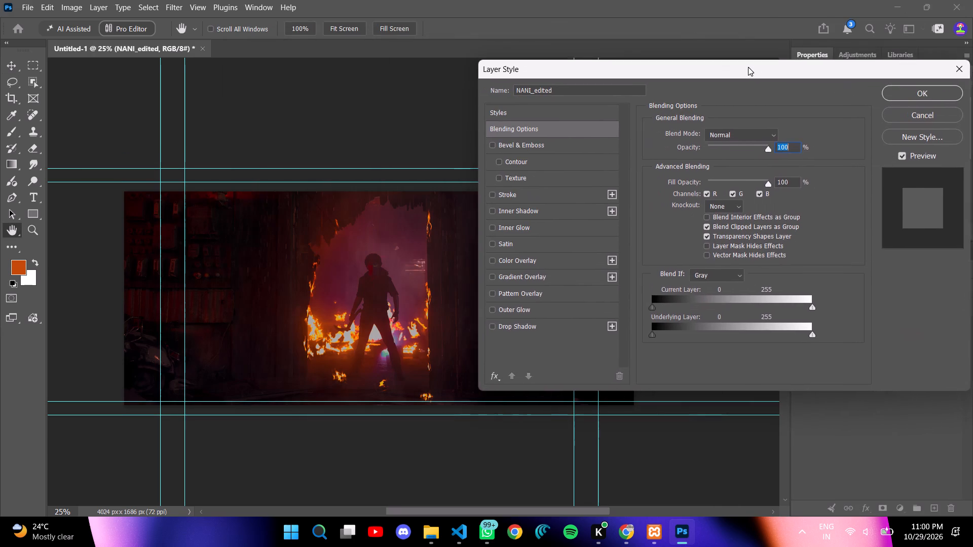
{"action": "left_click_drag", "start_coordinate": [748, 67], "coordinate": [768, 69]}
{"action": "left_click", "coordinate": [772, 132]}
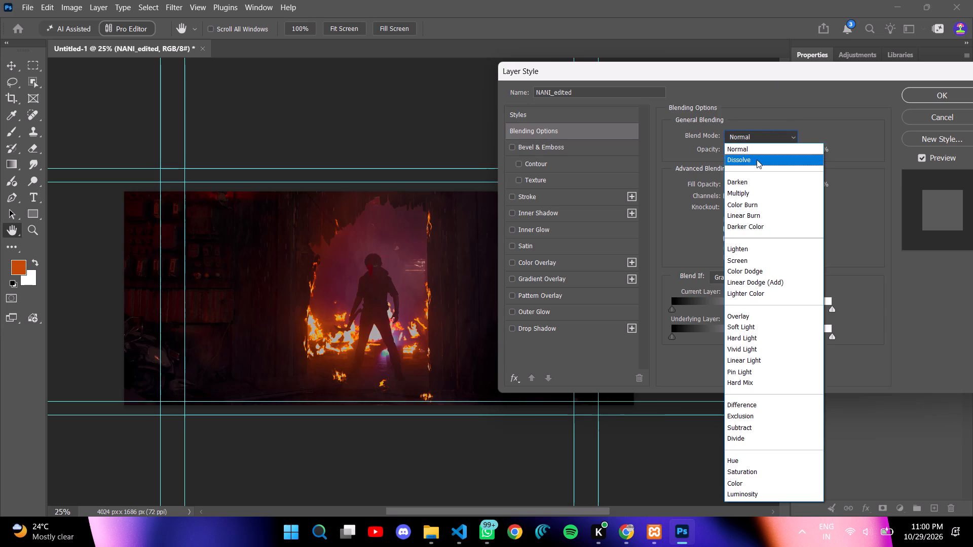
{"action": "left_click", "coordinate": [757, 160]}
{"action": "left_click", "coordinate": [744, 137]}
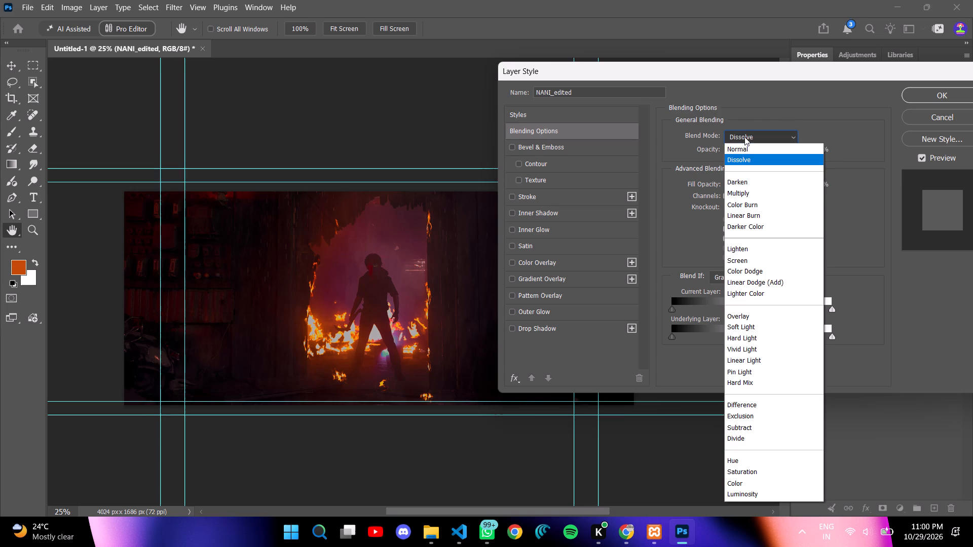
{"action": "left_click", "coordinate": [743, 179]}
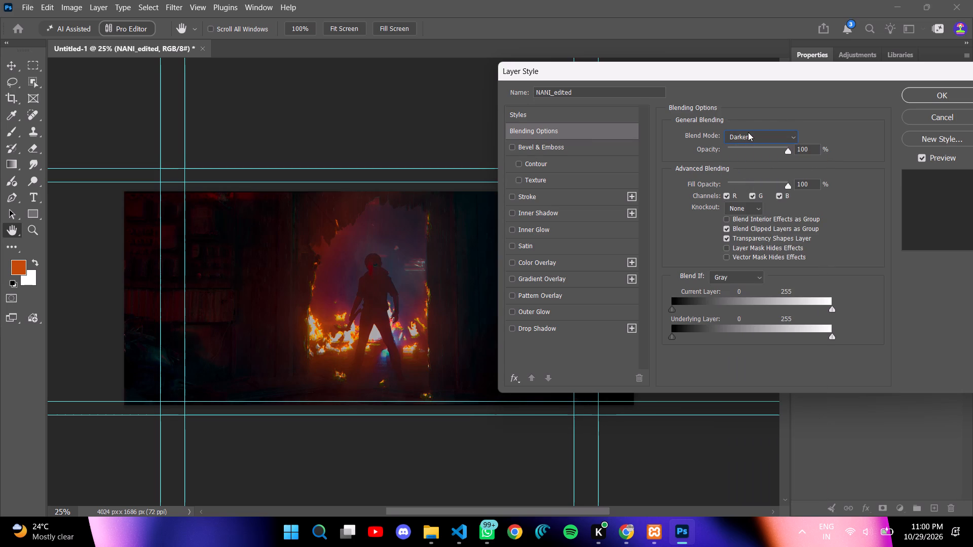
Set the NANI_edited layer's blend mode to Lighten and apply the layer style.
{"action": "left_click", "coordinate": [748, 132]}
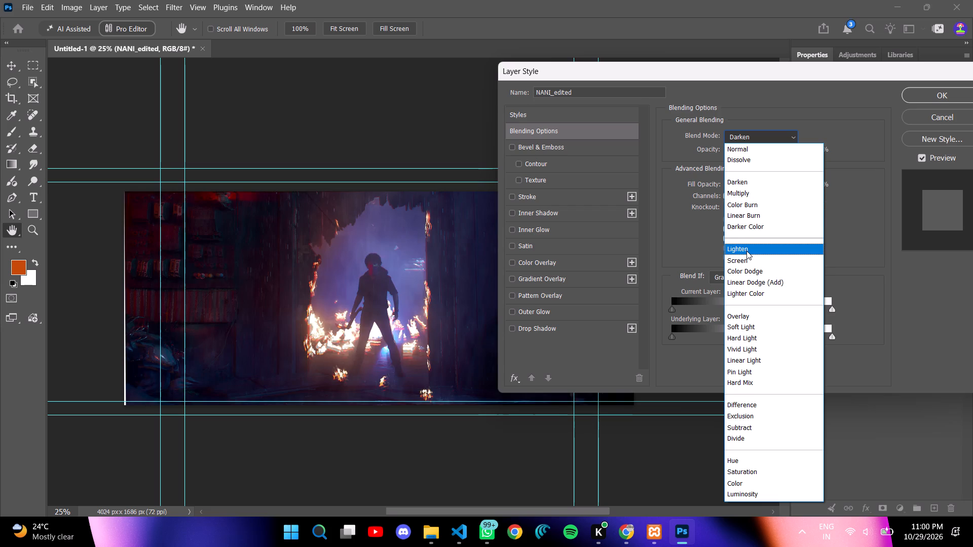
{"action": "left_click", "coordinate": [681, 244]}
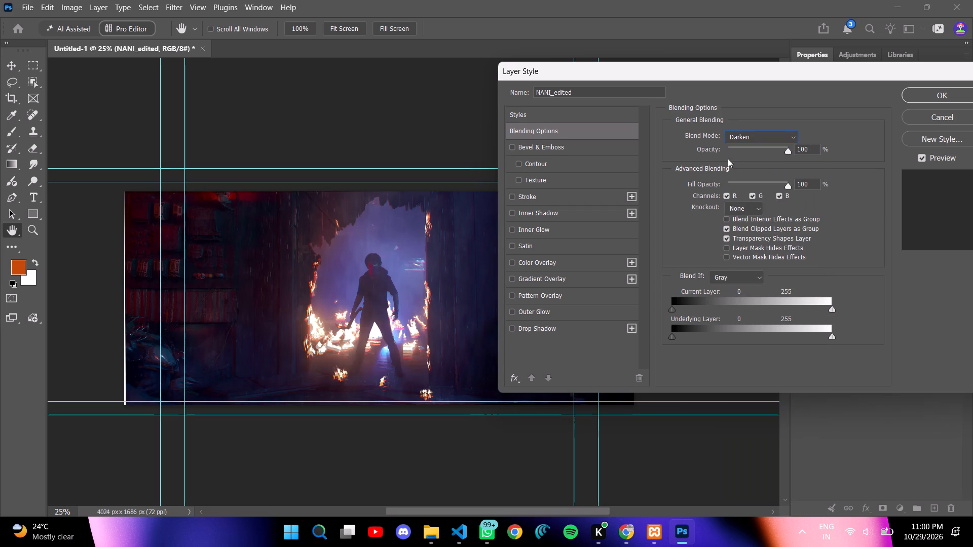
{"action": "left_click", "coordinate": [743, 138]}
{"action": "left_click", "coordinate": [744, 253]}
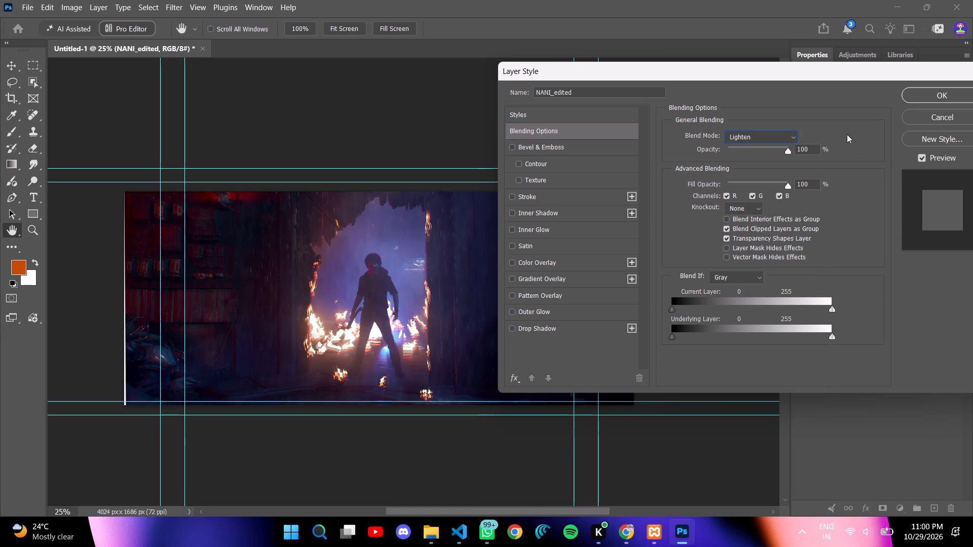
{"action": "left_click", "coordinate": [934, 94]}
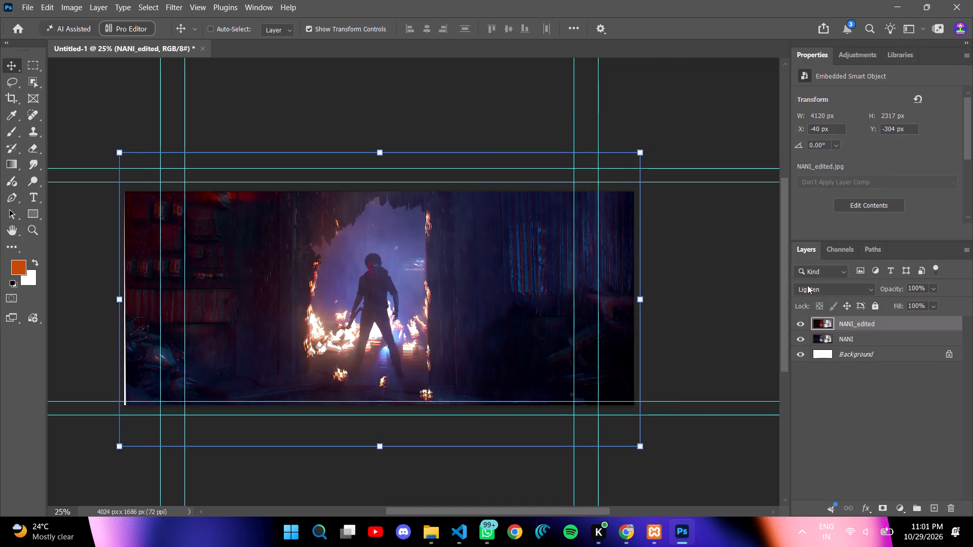
Compare the composition with the NANI_edited and NANI layers hidden and shown, leaving both visible.
{"action": "left_click", "coordinate": [799, 326]}
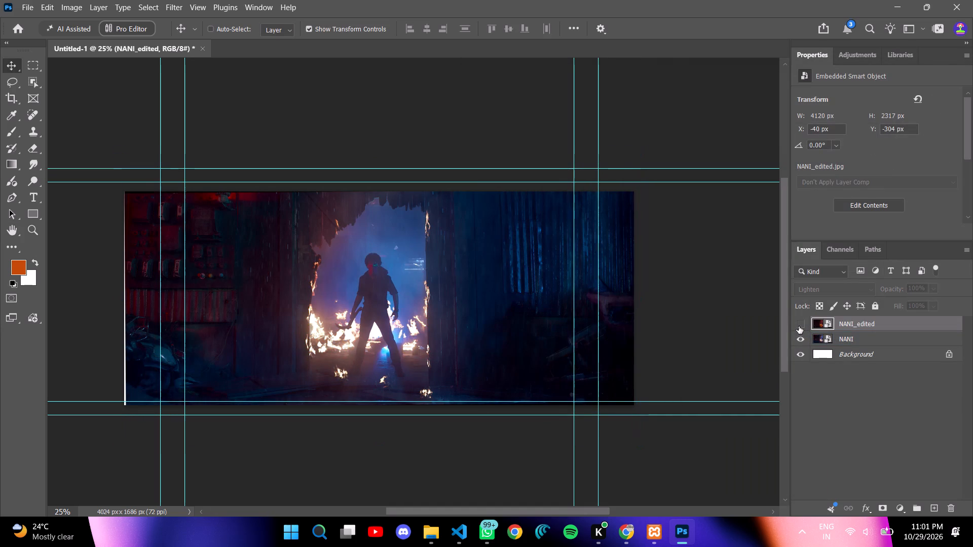
{"action": "left_click", "coordinate": [799, 326]}
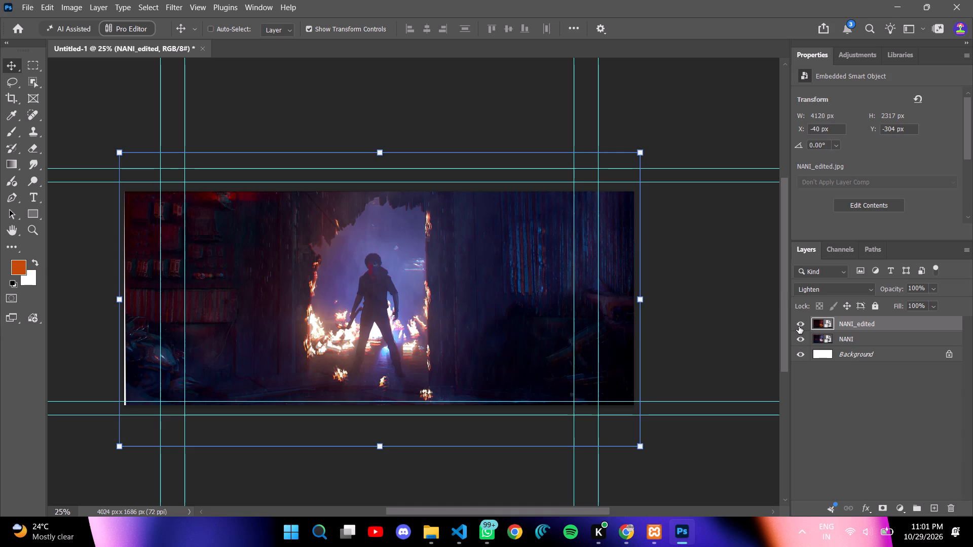
{"action": "left_click", "coordinate": [799, 326]}
{"action": "left_click", "coordinate": [799, 326]}
{"action": "left_click", "coordinate": [799, 326]}
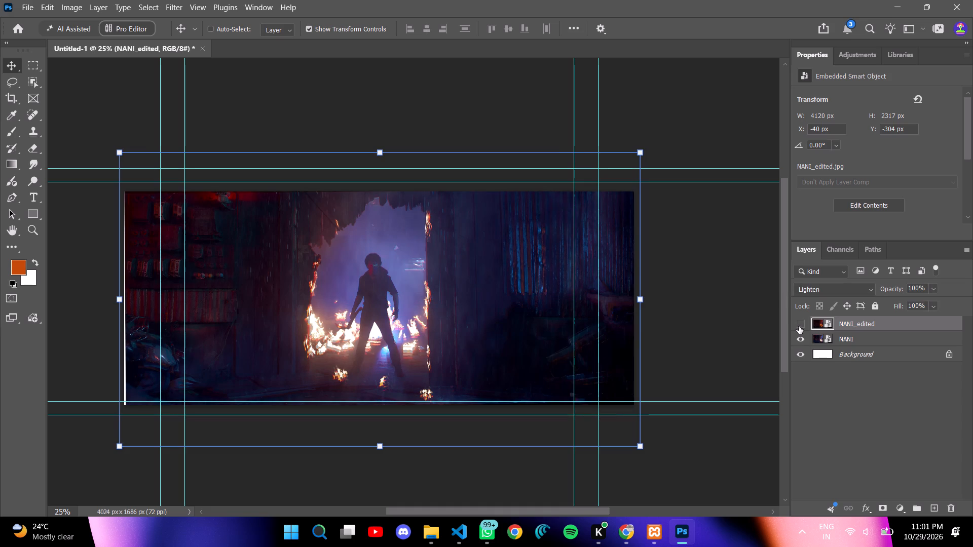
{"action": "left_click", "coordinate": [802, 342]}
{"action": "left_click", "coordinate": [802, 342]}
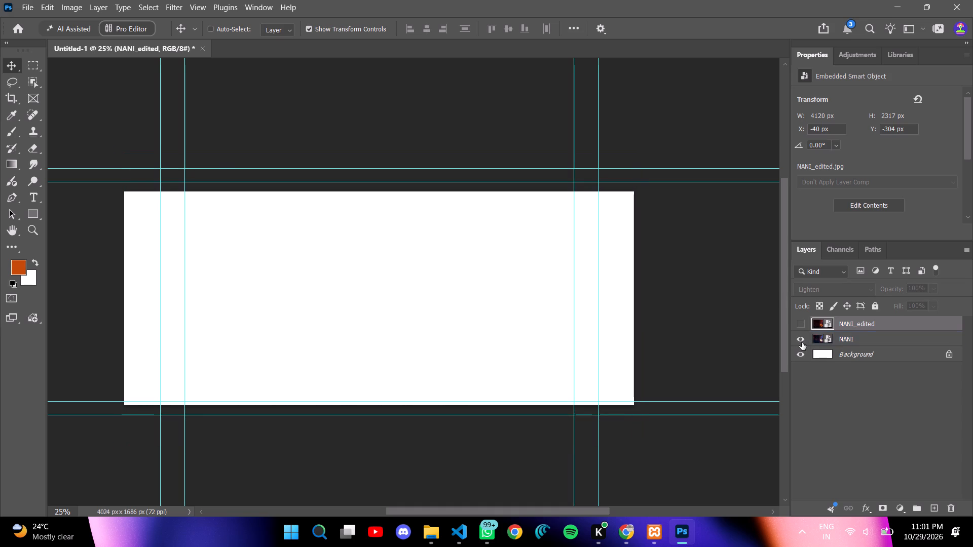
{"action": "left_click", "coordinate": [803, 321]}
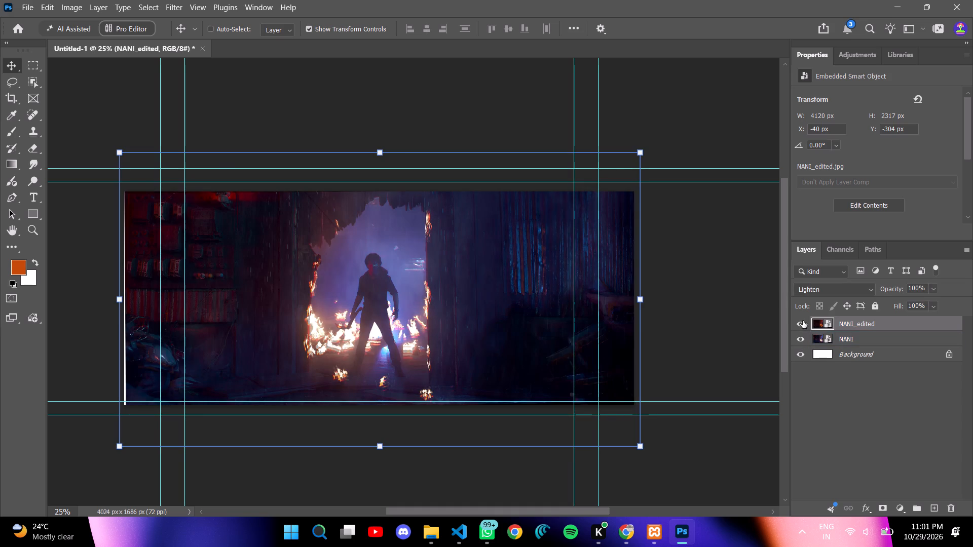
Delete the NANI_edited layer from the composition.
{"action": "left_click", "coordinate": [855, 325]}
{"action": "key", "text": "Delete"}
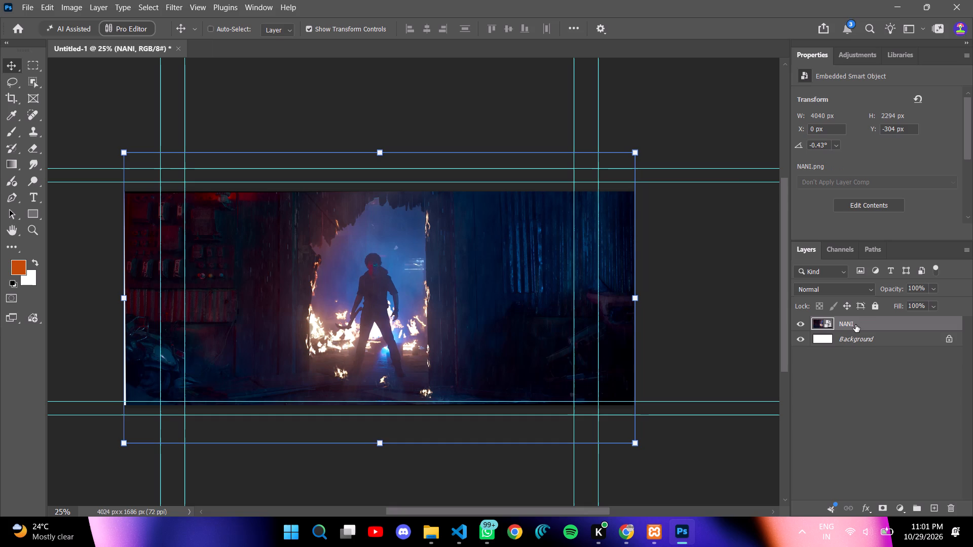
Switch from Photoshop to the Pictures folder in File Explorer.
{"action": "key", "text": "alt+Tab"}
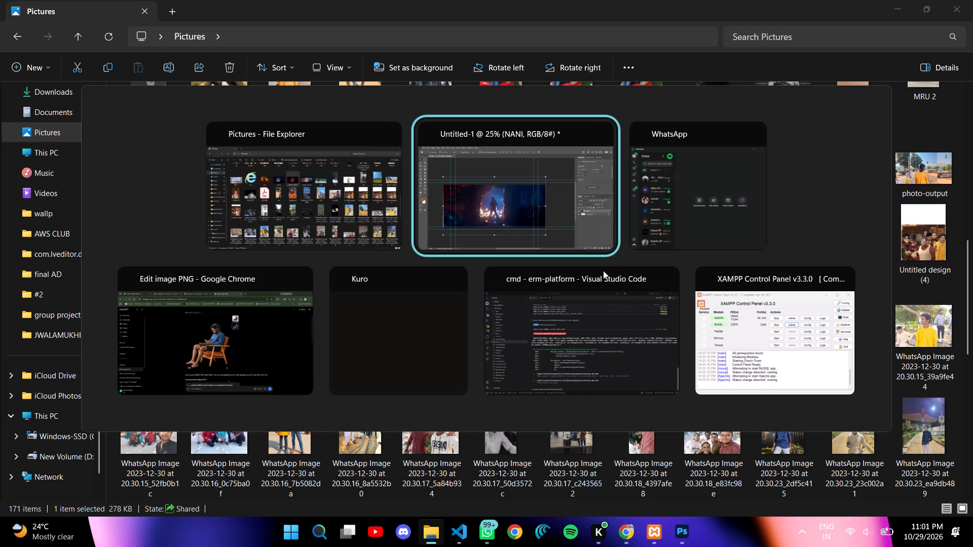
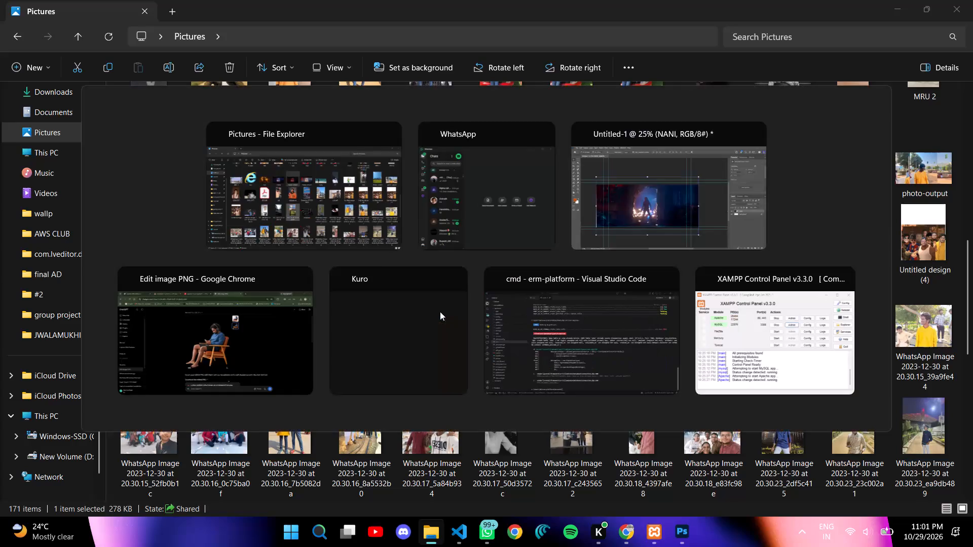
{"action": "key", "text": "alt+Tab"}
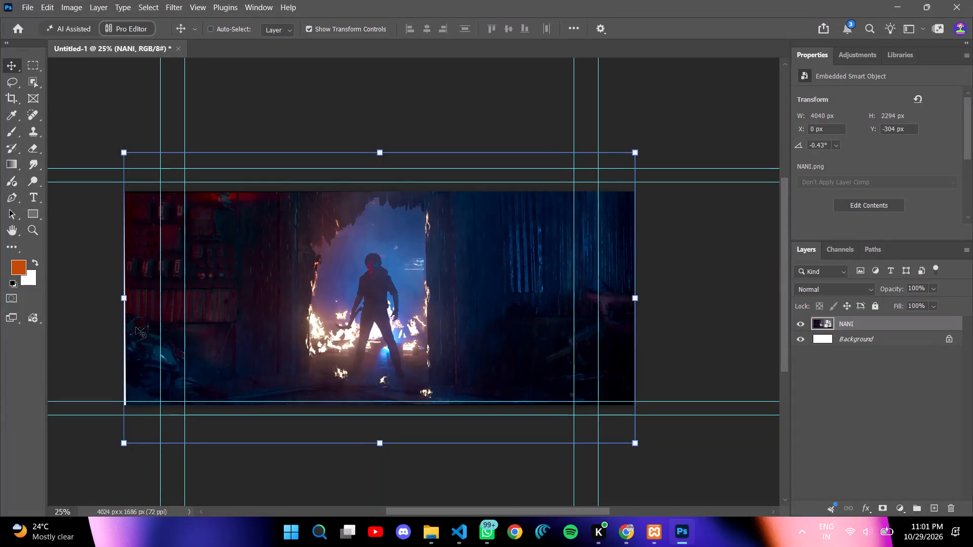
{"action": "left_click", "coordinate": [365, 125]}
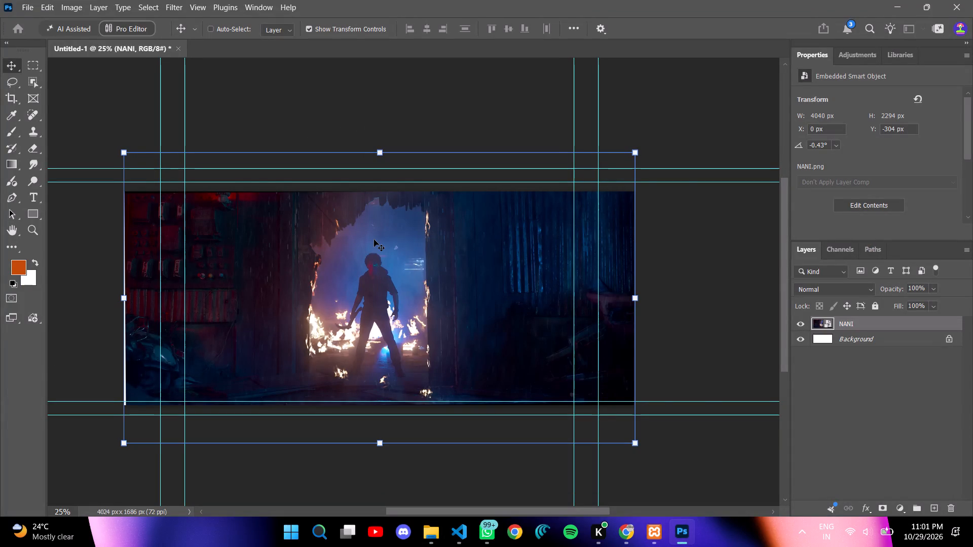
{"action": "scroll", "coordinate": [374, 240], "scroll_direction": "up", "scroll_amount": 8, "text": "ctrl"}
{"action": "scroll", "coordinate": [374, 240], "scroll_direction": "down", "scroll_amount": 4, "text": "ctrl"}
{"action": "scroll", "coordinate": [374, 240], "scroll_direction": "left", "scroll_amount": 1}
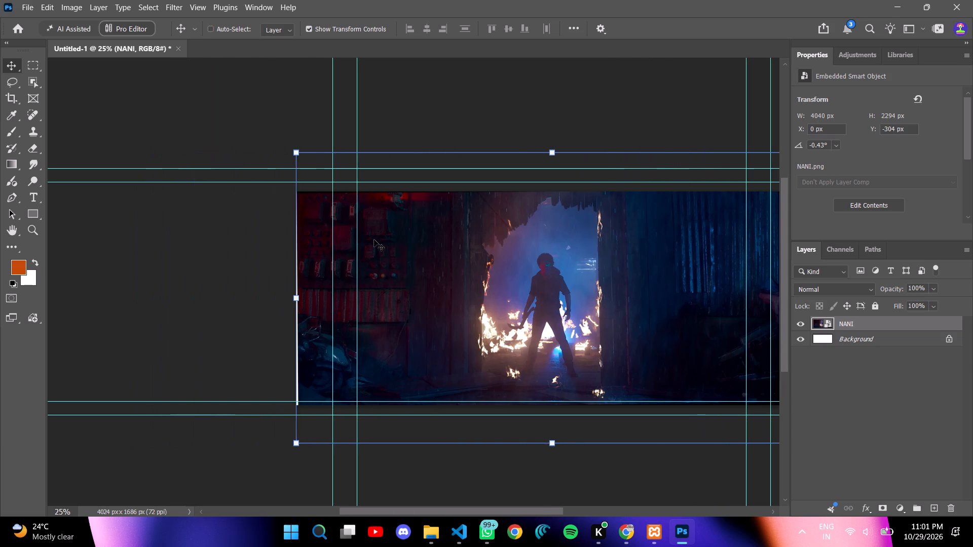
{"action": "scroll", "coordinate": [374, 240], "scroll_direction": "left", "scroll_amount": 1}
Switch to Google Chrome and close the "Edit image PNG" page, leaving the Pinterest page open.
{"action": "key", "text": "alt+Tab"}
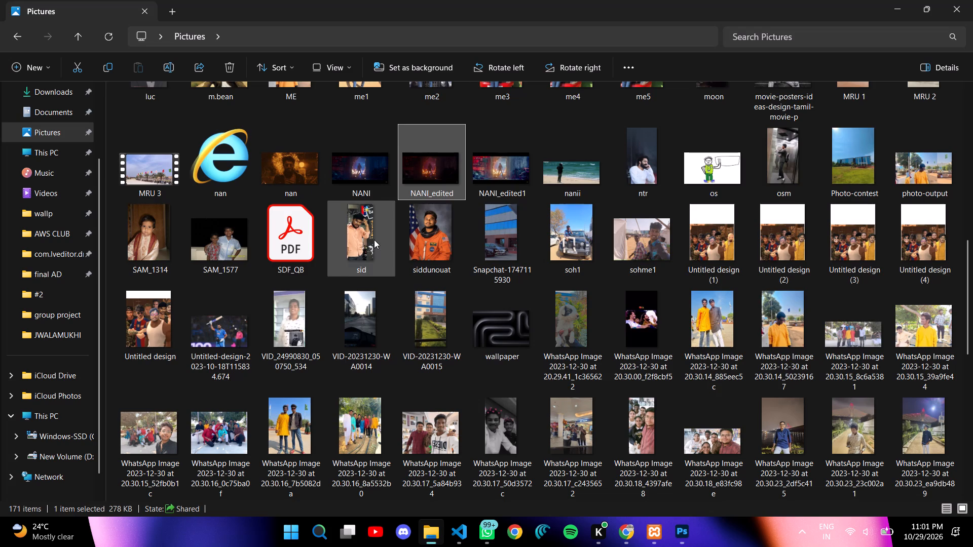
{"action": "key", "text": "alt+Tab"}
{"action": "key", "text": "alt+Tab"}
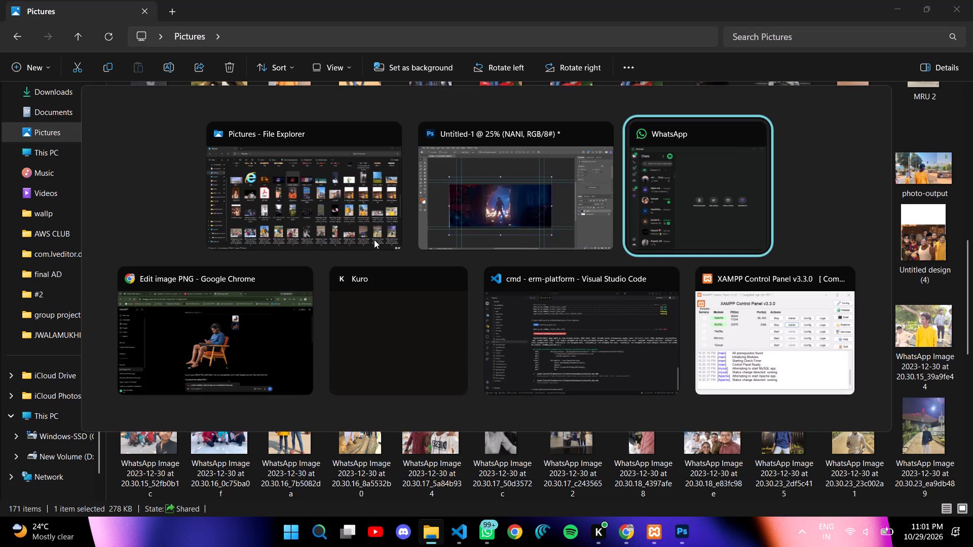
{"action": "left_click", "coordinate": [226, 327], "text": "alt"}
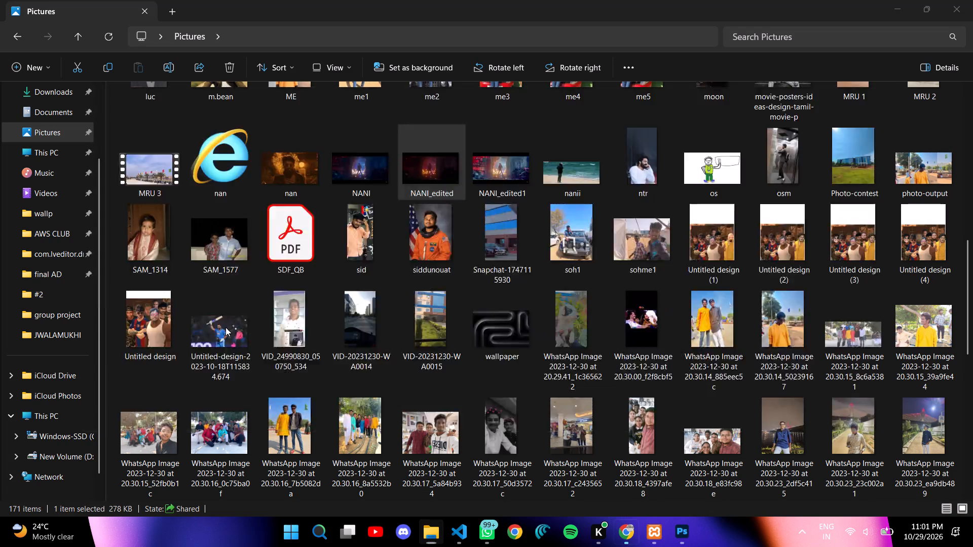
{"action": "key", "text": "ctrl+w"}
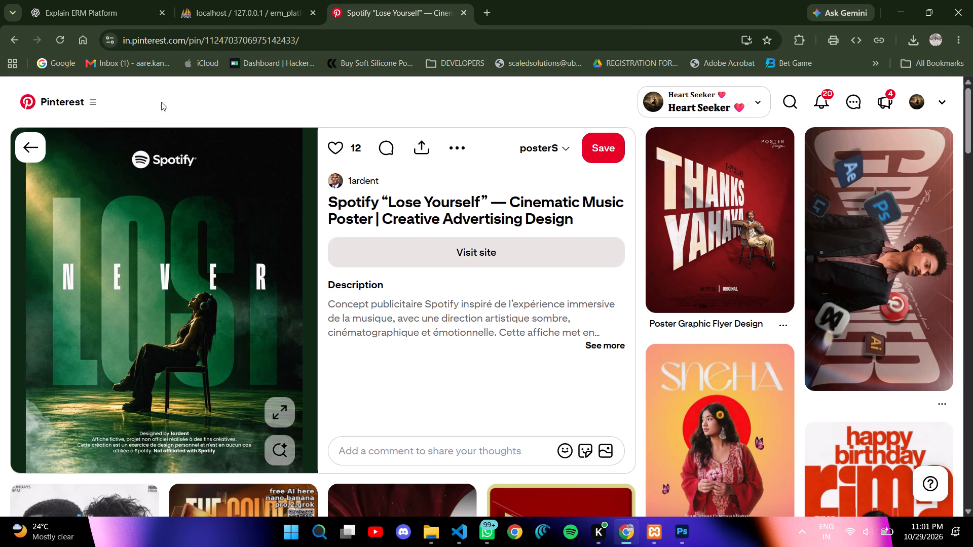
Search Pinterest for "saripodaa sanivaaram".
{"action": "left_click", "coordinate": [790, 97]}
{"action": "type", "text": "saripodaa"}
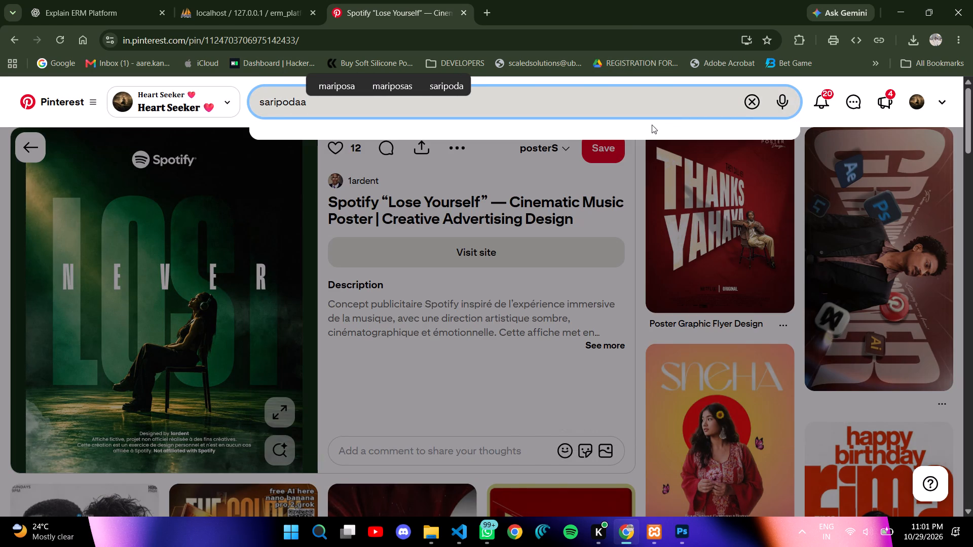
{"action": "left_click", "coordinate": [648, 101]}
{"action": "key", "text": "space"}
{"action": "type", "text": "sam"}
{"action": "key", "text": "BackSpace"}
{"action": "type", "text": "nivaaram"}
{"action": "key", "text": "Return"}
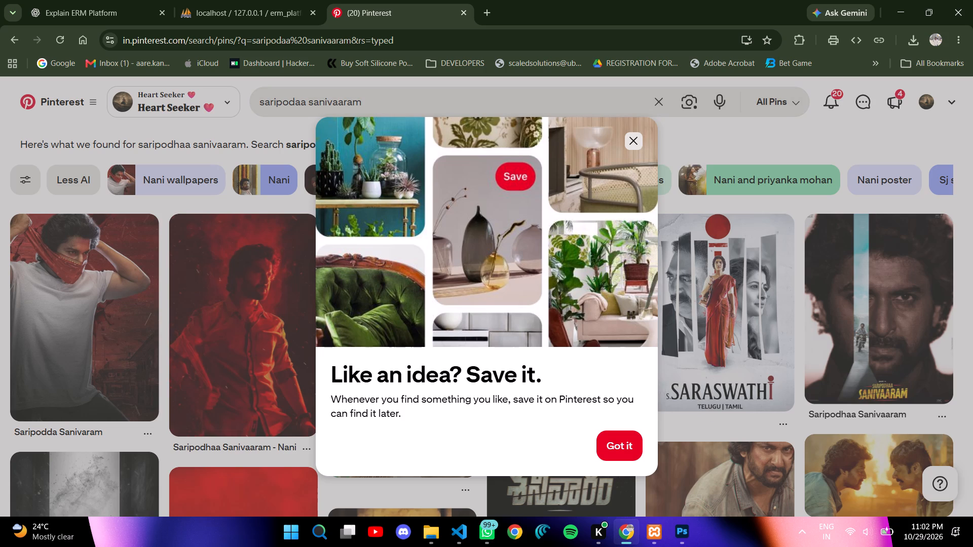
Browse the Pinterest results for saripodaa sanivaaram for reference images and colour ideas, comparing them with the Photoshop composition.
{"action": "left_click", "coordinate": [619, 451]}
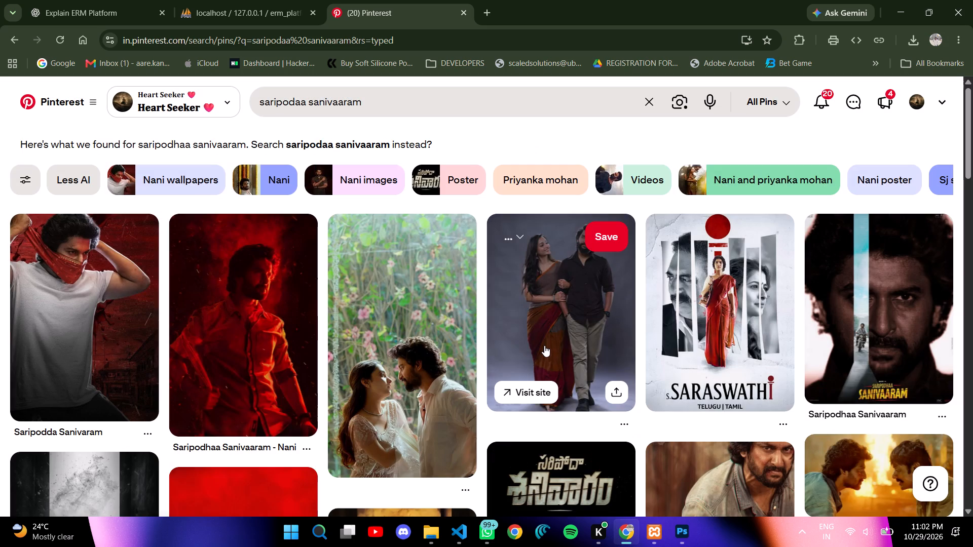
{"action": "scroll", "coordinate": [280, 315], "scroll_direction": "down", "scroll_amount": 3}
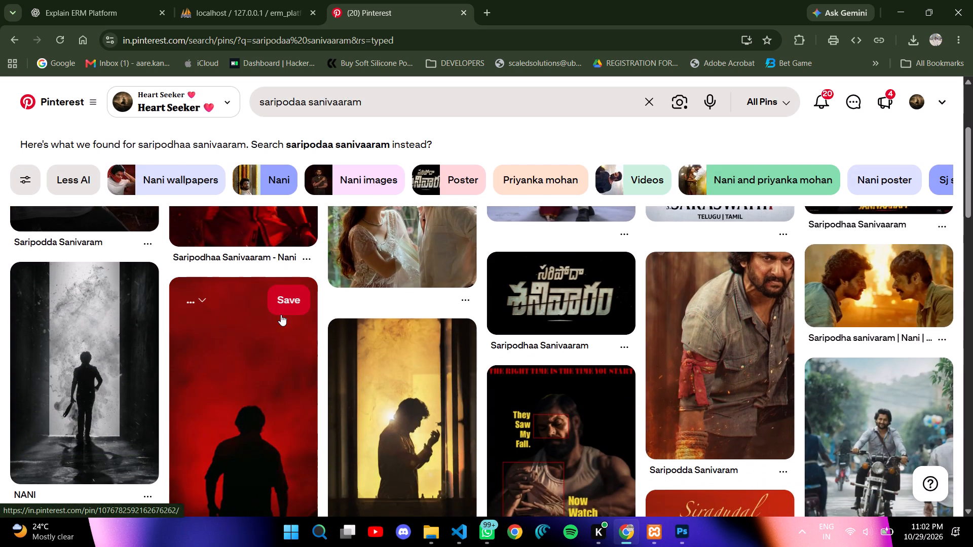
{"action": "scroll", "coordinate": [281, 315], "scroll_direction": "down", "scroll_amount": 1}
{"action": "key", "text": "alt+Tab"}
{"action": "key", "text": "alt+Tab"}
{"action": "key", "text": "alt+Tab"}
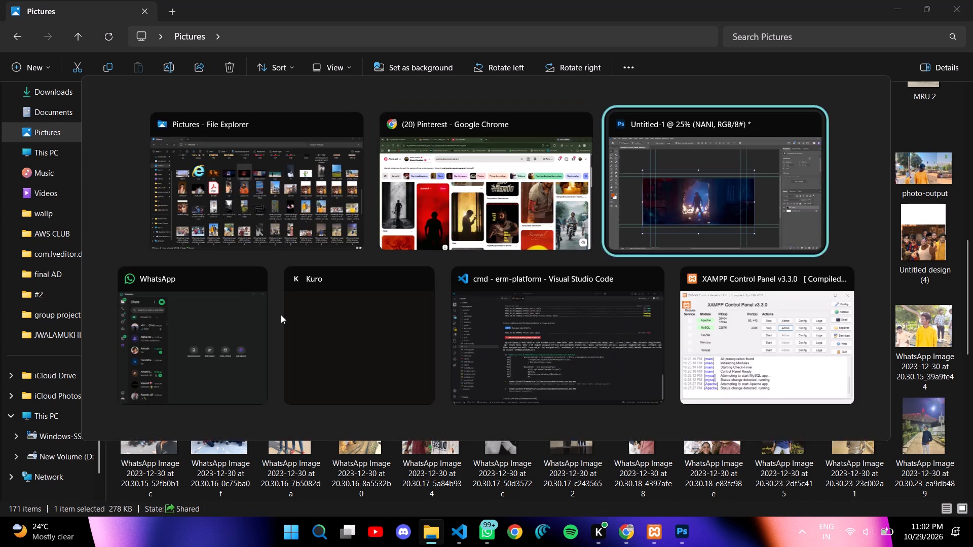
{"action": "key", "text": "alt+Tab"}
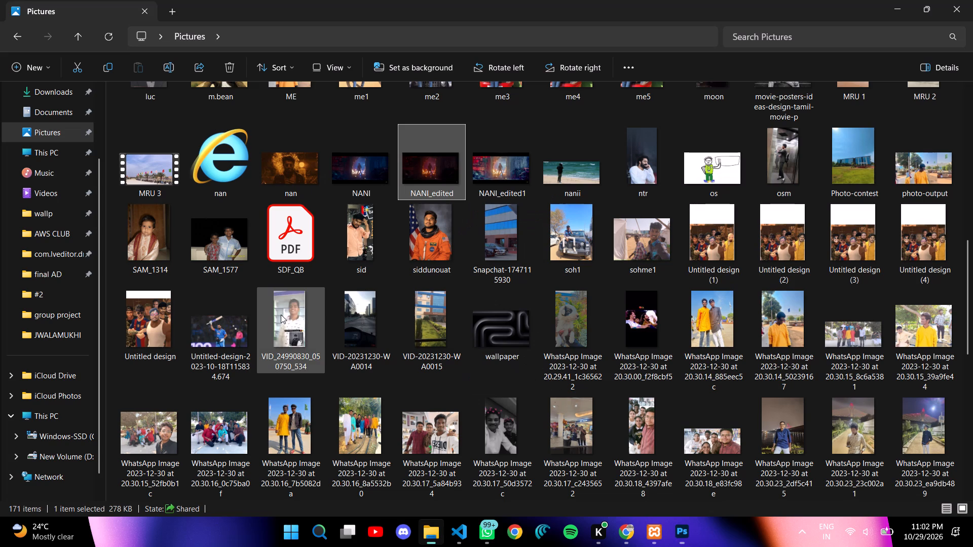
{"action": "key", "text": "alt+Tab"}
{"action": "key", "text": "alt+Tab"}
{"action": "key", "text": "alt+Tab"}
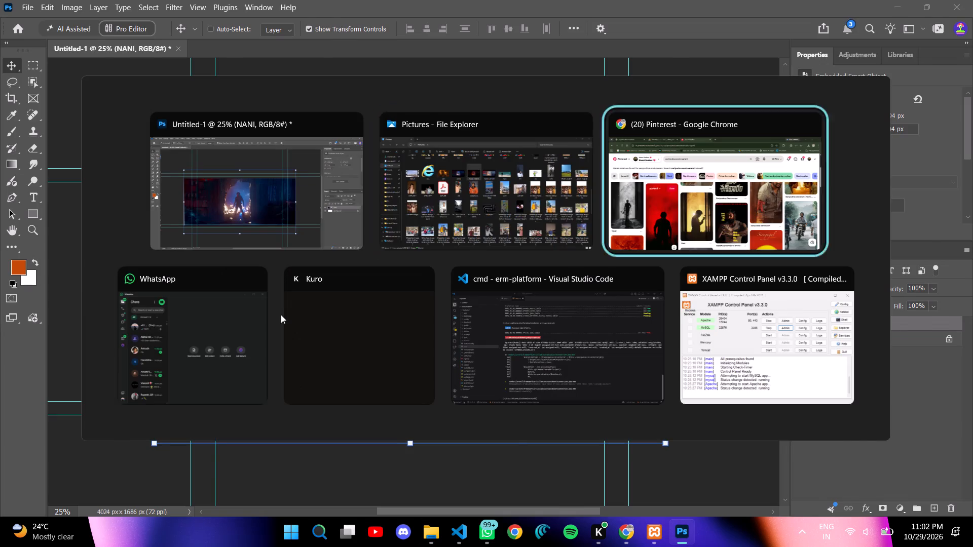
{"action": "scroll", "coordinate": [281, 315], "scroll_direction": "down", "scroll_amount": 1}
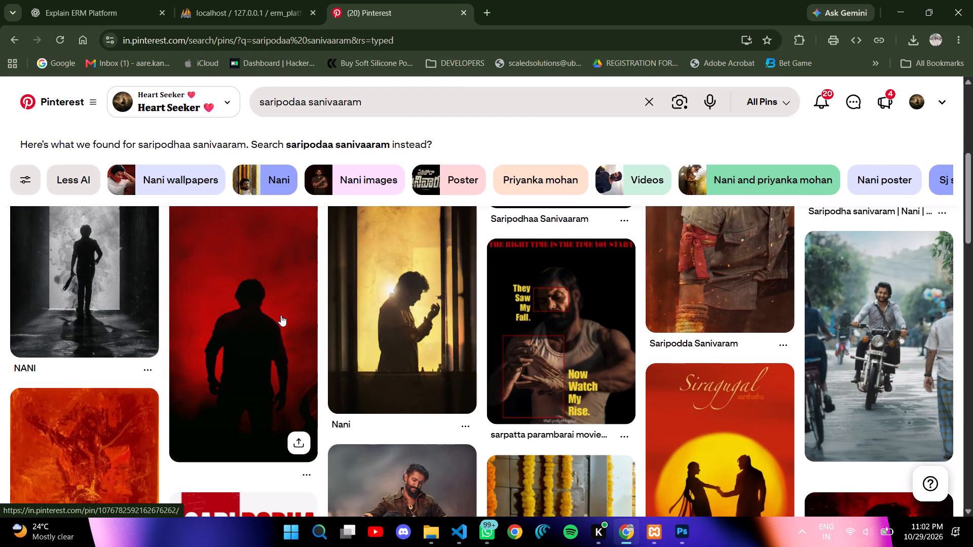
{"action": "scroll", "coordinate": [279, 317], "scroll_direction": "down", "scroll_amount": 2}
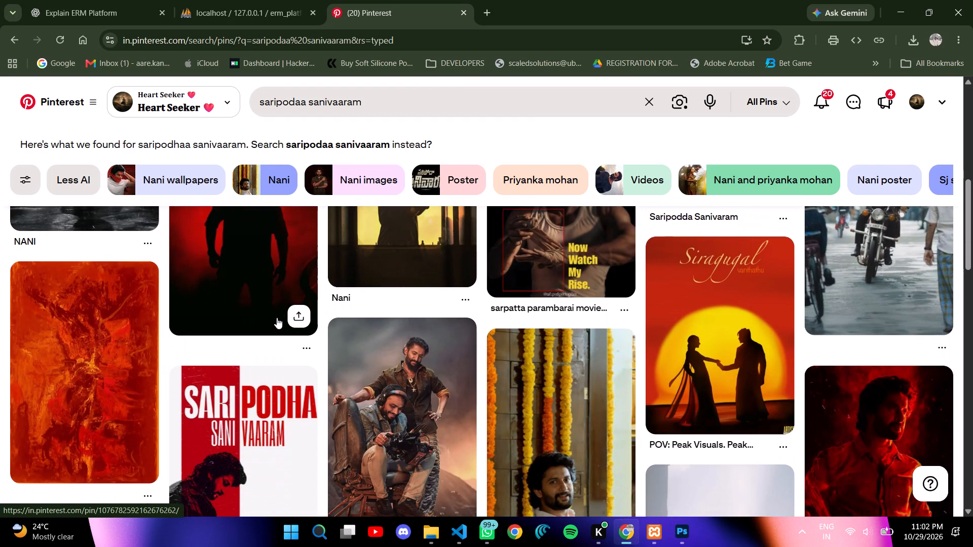
{"action": "scroll", "coordinate": [276, 318], "scroll_direction": "down", "scroll_amount": 2}
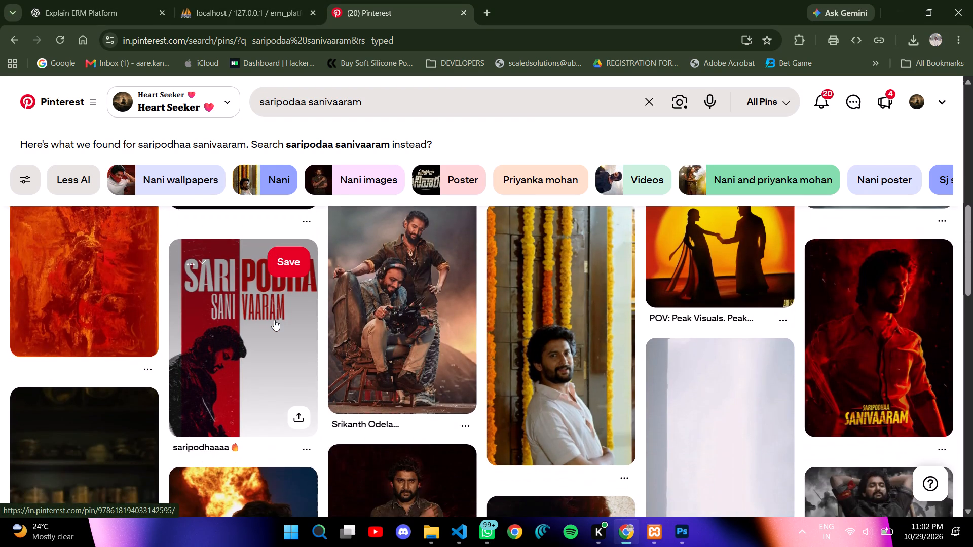
{"action": "scroll", "coordinate": [274, 320], "scroll_direction": "down", "scroll_amount": 3}
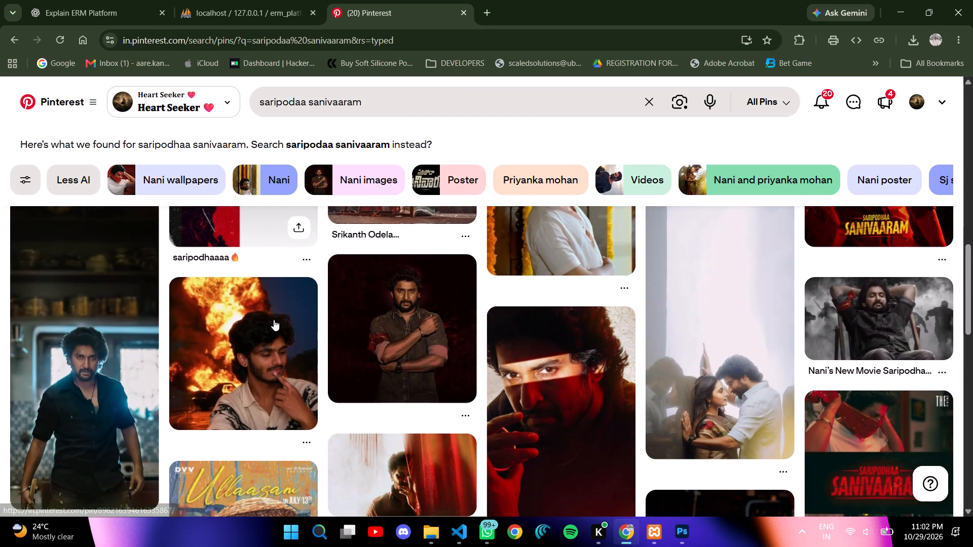
{"action": "scroll", "coordinate": [273, 321], "scroll_direction": "down", "scroll_amount": 2}
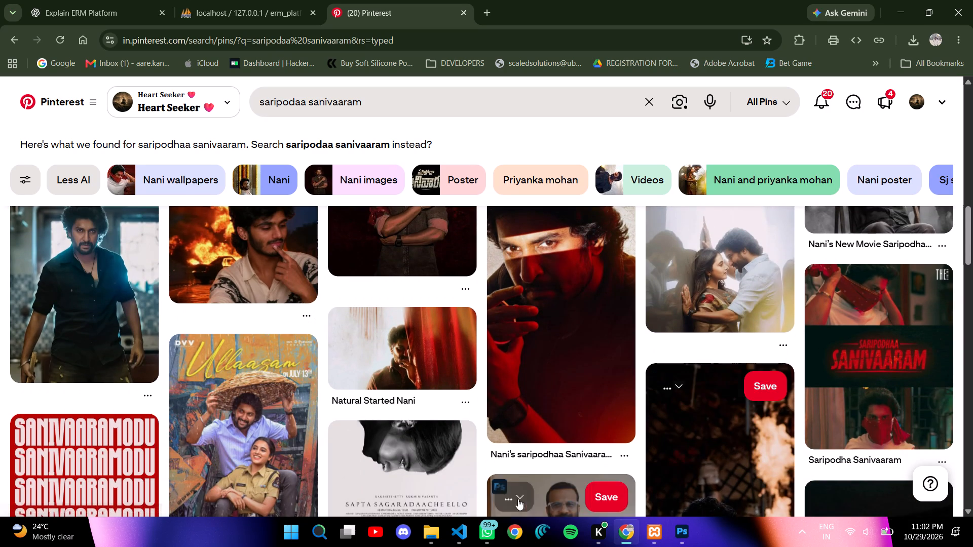
{"action": "scroll", "coordinate": [252, 447], "scroll_direction": "down", "scroll_amount": 3}
{"action": "scroll", "coordinate": [172, 431], "scroll_direction": "down", "scroll_amount": 1}
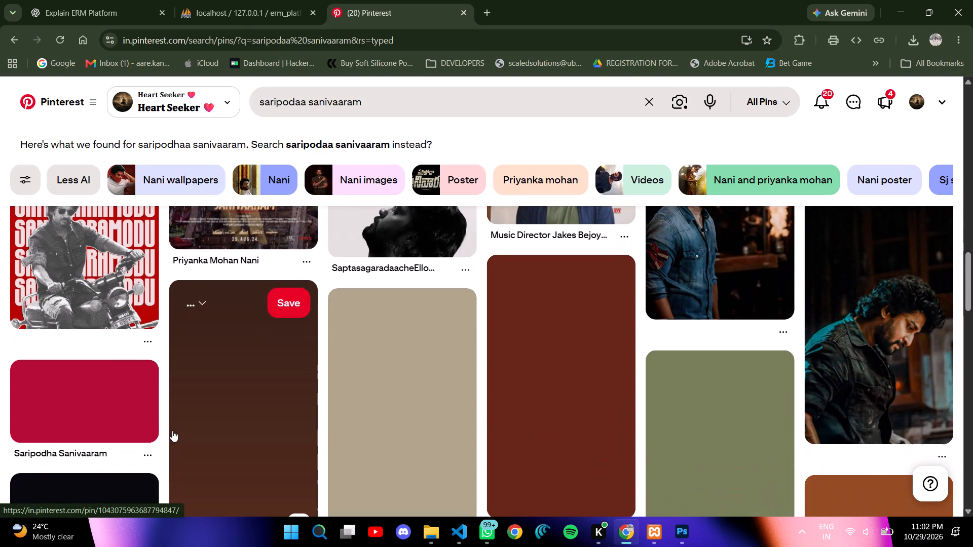
{"action": "scroll", "coordinate": [29, 384], "scroll_direction": "down", "scroll_amount": 2}
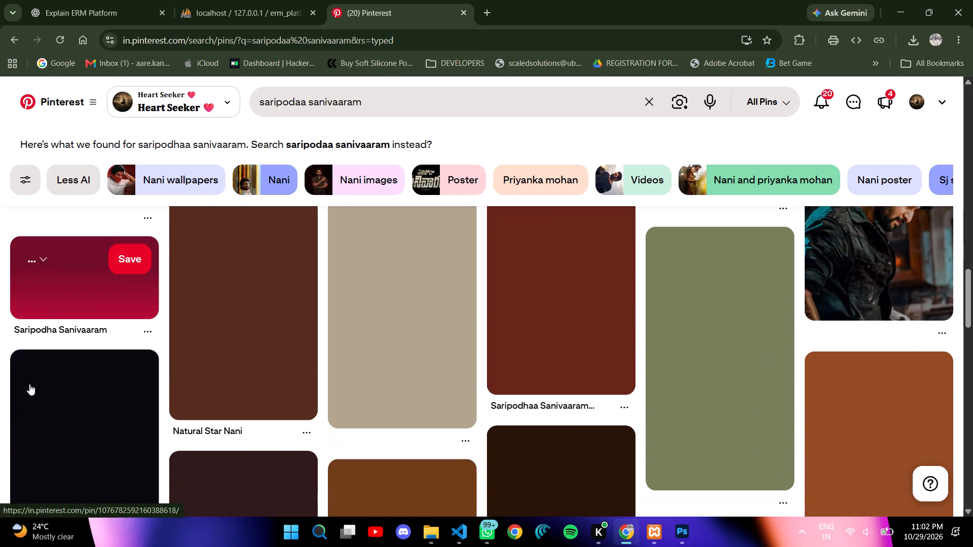
{"action": "scroll", "coordinate": [54, 382], "scroll_direction": "up", "scroll_amount": 1}
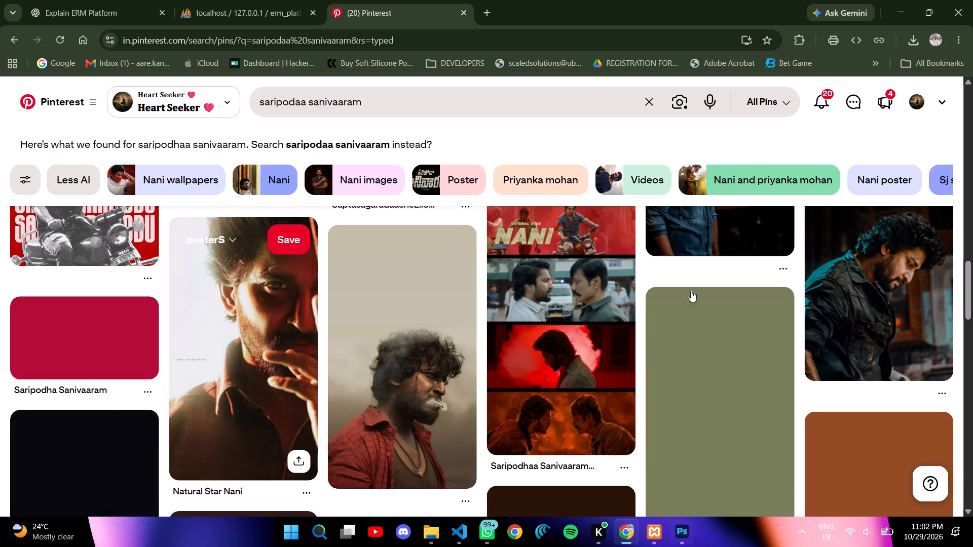
{"action": "scroll", "coordinate": [596, 396], "scroll_direction": "up", "scroll_amount": 3}
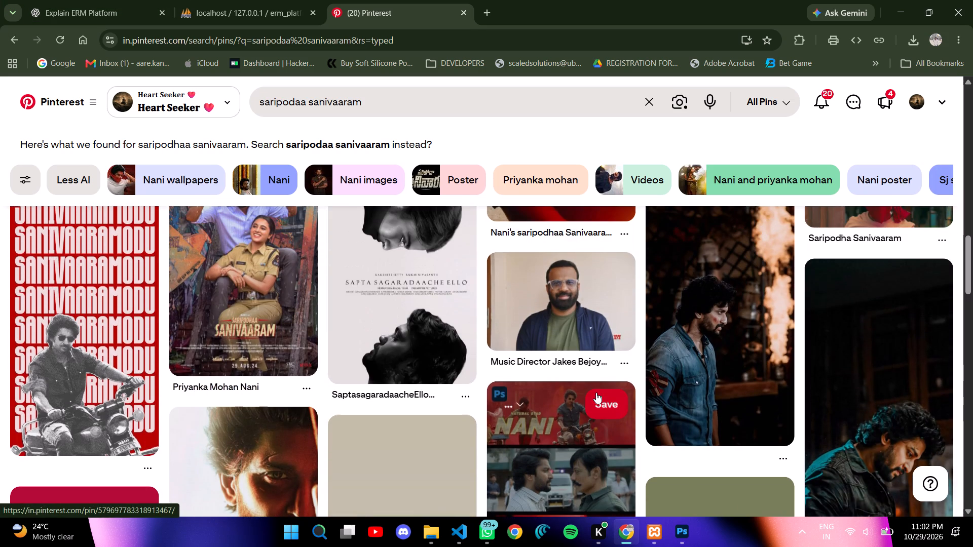
In Photoshop, open a Color Balance adjustment on the NANI layer and set the midtones' Cyan to Red value to +28.
{"action": "key", "text": "alt+Tab"}
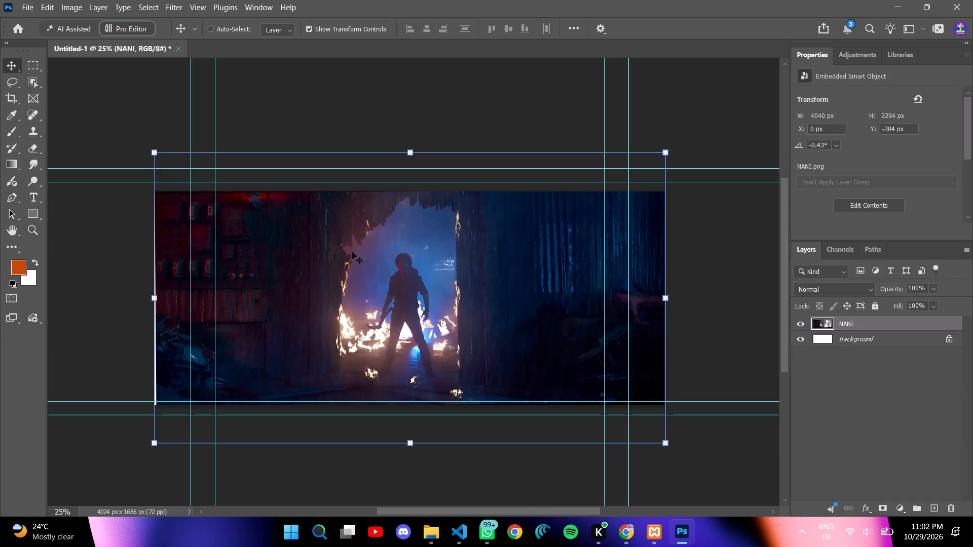
{"action": "left_click", "coordinate": [72, 5]}
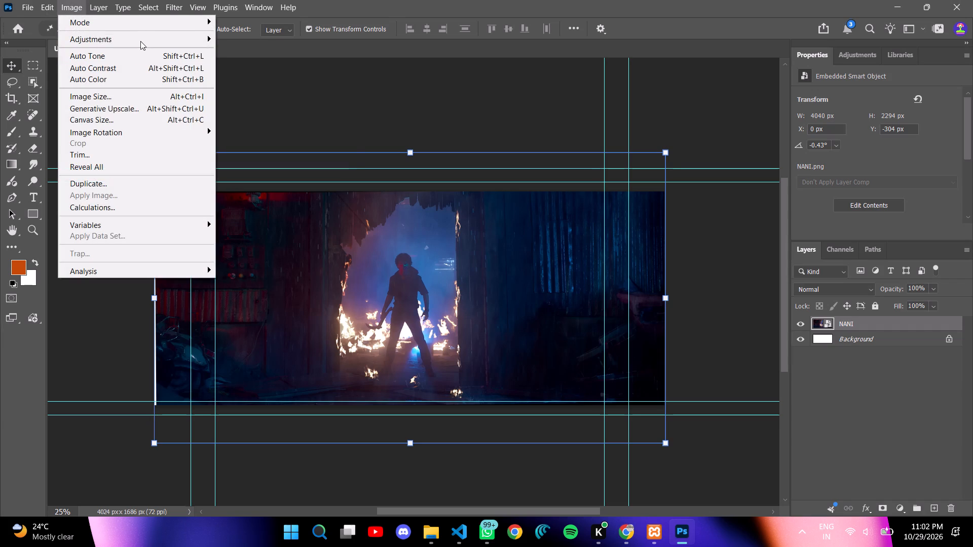
{"action": "left_click", "coordinate": [142, 39]}
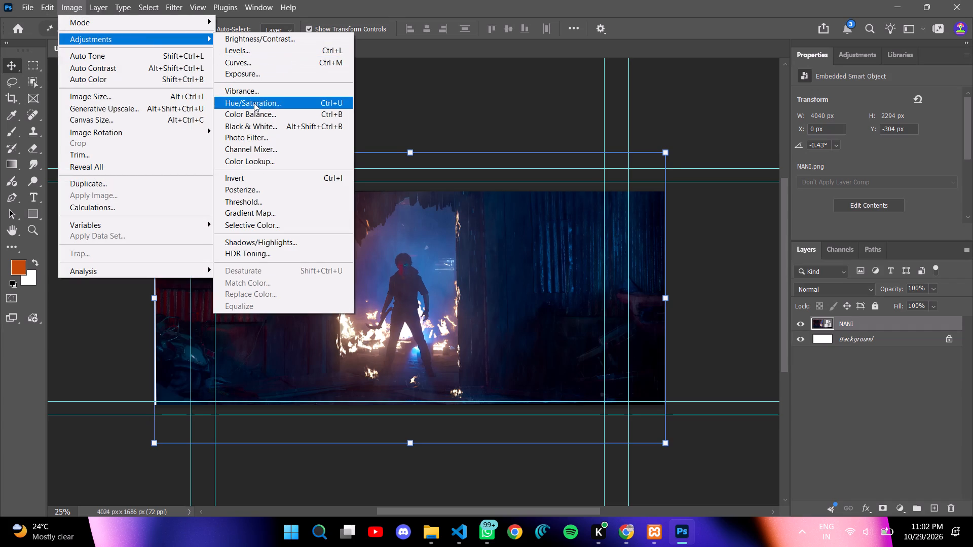
{"action": "left_click", "coordinate": [250, 118]}
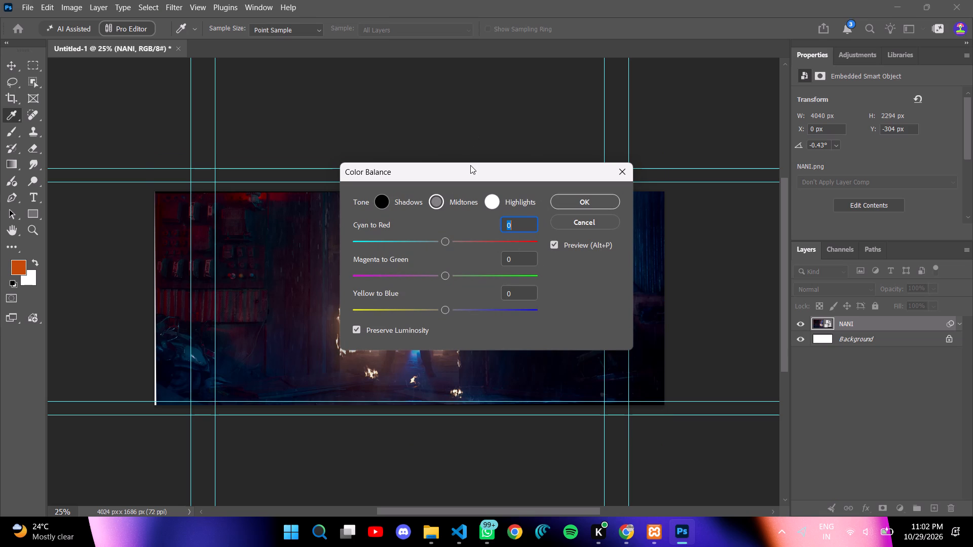
{"action": "left_click_drag", "start_coordinate": [470, 165], "coordinate": [669, 124]}
{"action": "left_click_drag", "start_coordinate": [643, 203], "coordinate": [738, 224]}
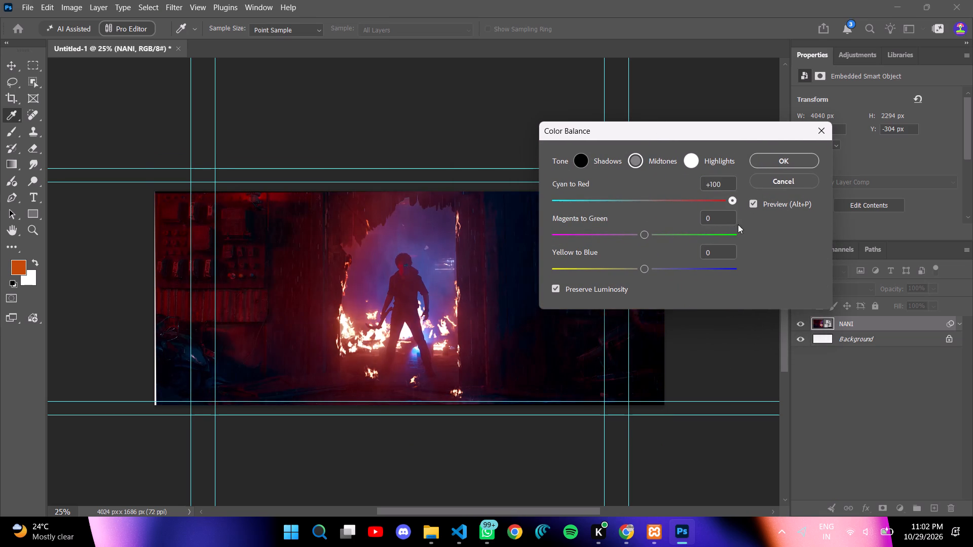
{"action": "left_click_drag", "start_coordinate": [738, 224], "coordinate": [705, 231]}
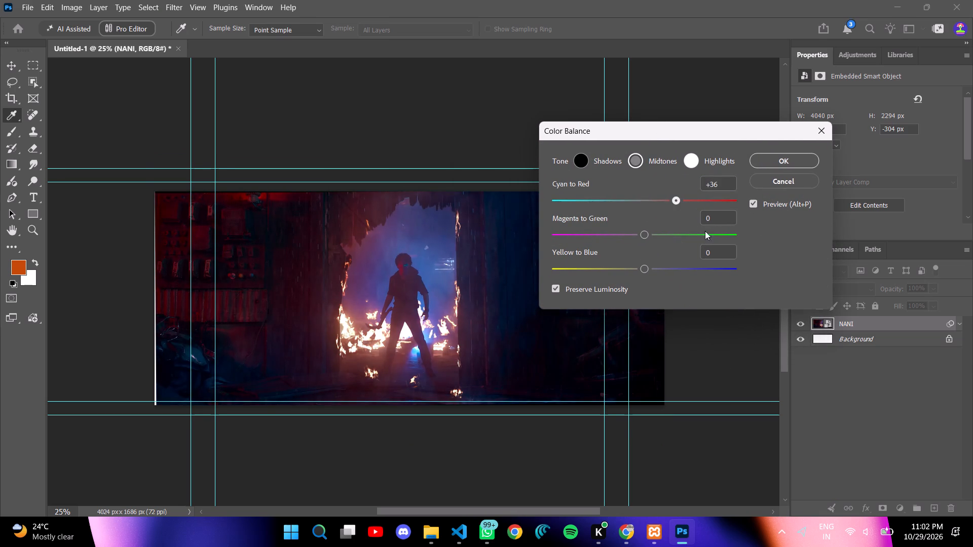
{"action": "left_click_drag", "start_coordinate": [705, 231], "coordinate": [668, 226]}
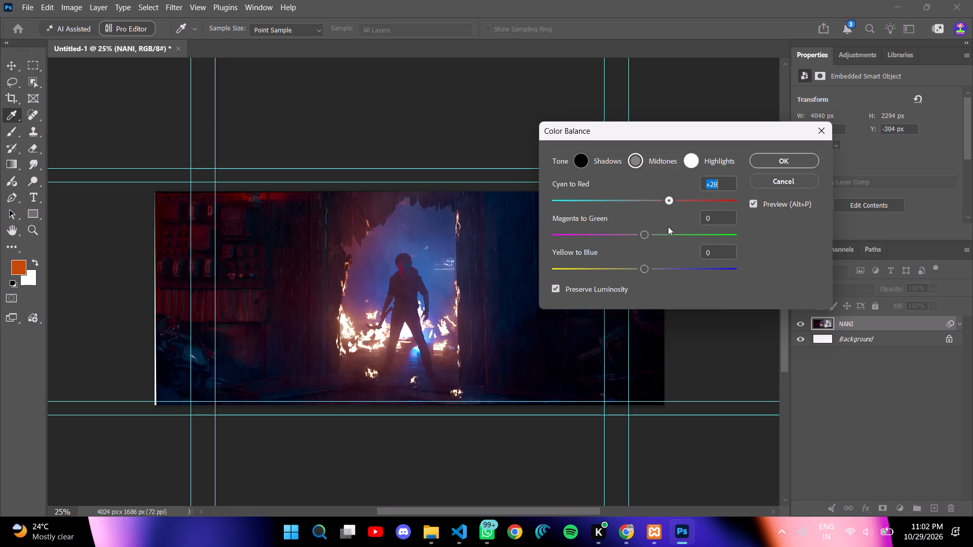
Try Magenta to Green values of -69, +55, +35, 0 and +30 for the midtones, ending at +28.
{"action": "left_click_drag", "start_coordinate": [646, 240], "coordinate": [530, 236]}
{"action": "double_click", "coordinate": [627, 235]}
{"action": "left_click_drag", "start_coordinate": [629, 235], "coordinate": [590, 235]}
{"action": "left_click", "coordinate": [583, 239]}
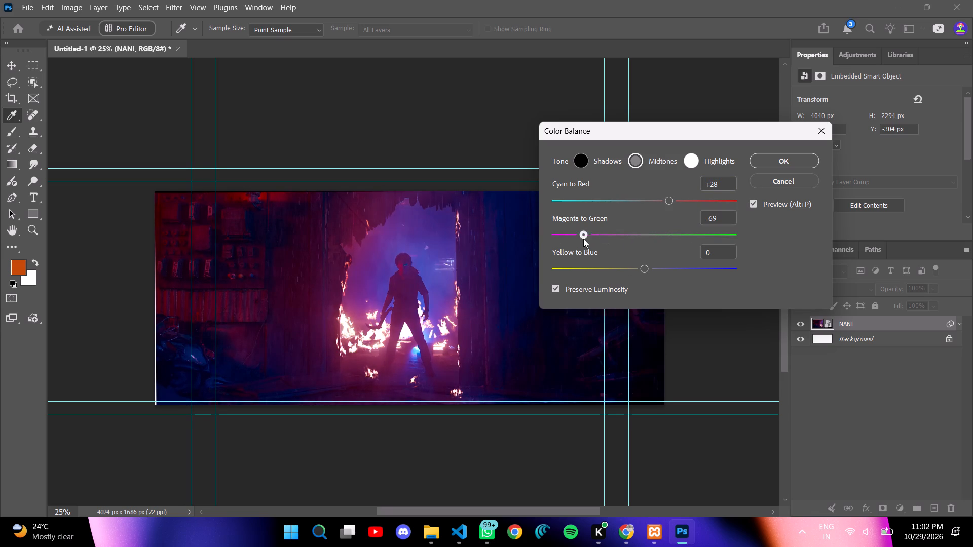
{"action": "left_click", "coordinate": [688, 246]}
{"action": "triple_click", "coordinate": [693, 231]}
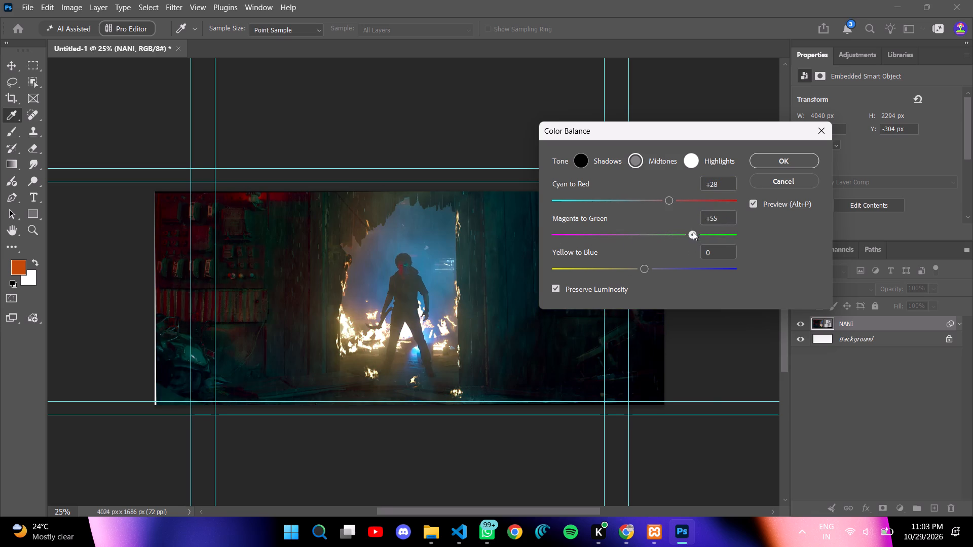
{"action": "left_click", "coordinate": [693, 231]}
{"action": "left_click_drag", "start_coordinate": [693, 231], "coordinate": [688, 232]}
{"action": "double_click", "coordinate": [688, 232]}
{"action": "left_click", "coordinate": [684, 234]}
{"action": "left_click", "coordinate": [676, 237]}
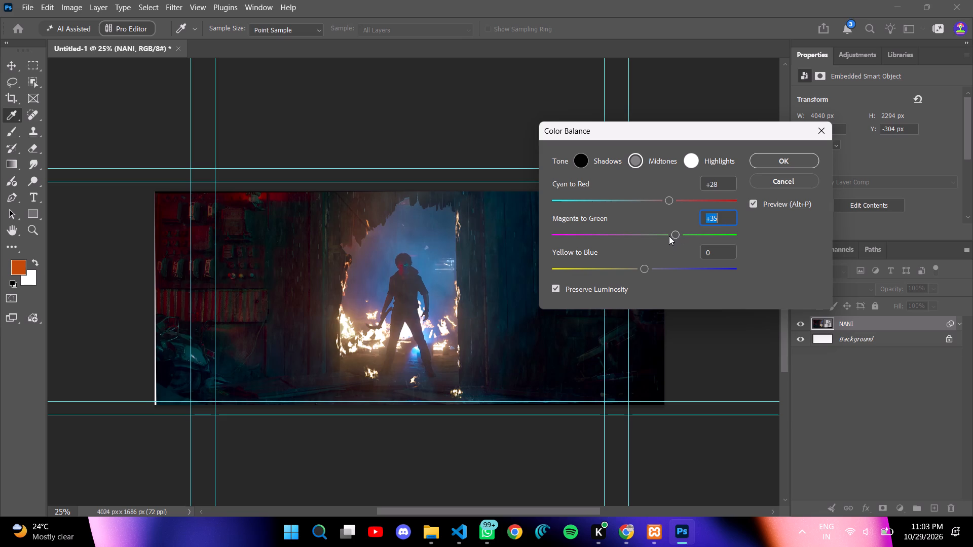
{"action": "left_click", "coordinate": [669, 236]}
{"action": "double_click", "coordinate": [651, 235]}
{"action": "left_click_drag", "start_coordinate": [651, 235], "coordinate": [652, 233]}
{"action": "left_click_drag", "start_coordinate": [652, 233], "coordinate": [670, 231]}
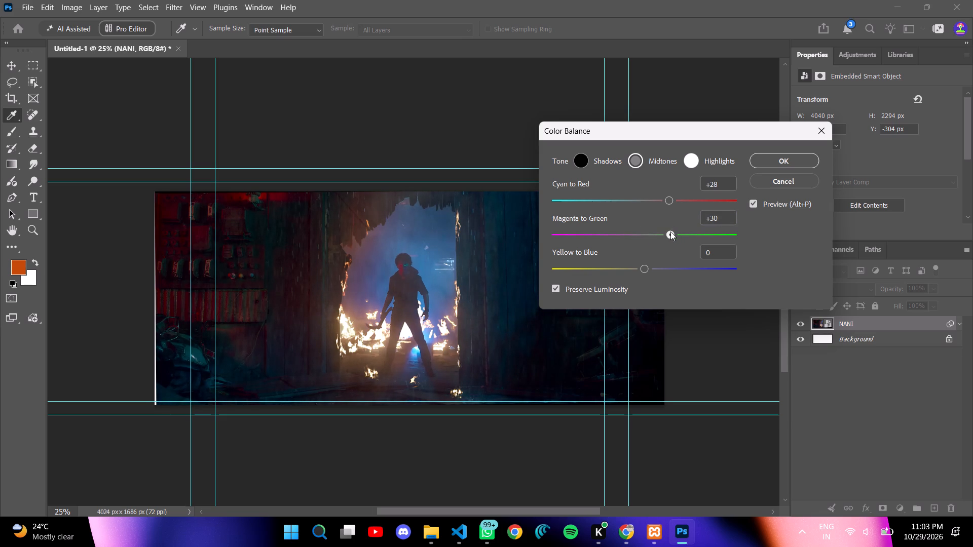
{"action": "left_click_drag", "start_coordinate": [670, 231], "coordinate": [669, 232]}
Test Yellow to Blue at both extremes, including -99 and +100, and set the midtones' value to +72.
{"action": "double_click", "coordinate": [624, 267]}
{"action": "left_click", "coordinate": [588, 269]}
{"action": "left_click", "coordinate": [577, 273]}
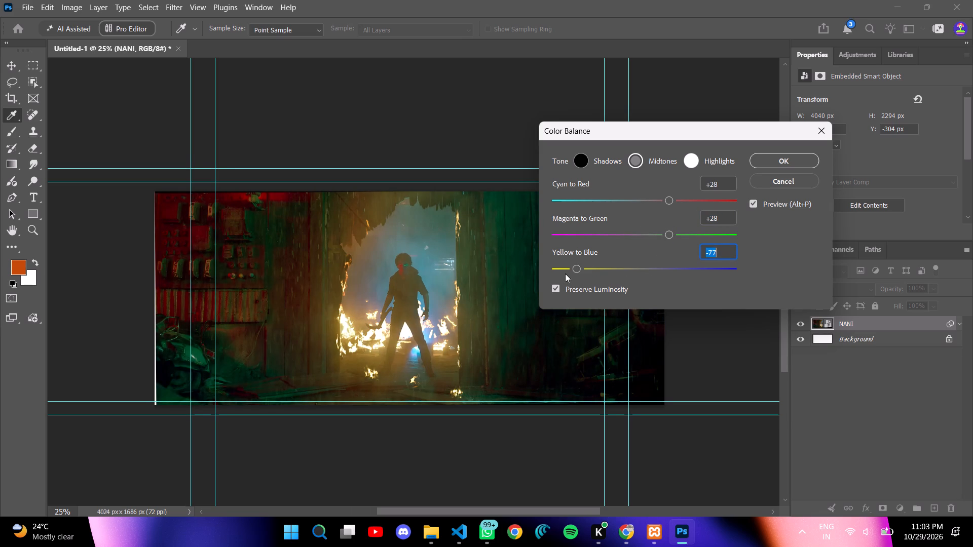
{"action": "left_click", "coordinate": [565, 273]}
{"action": "left_click", "coordinate": [557, 272]}
{"action": "left_click", "coordinate": [630, 263]}
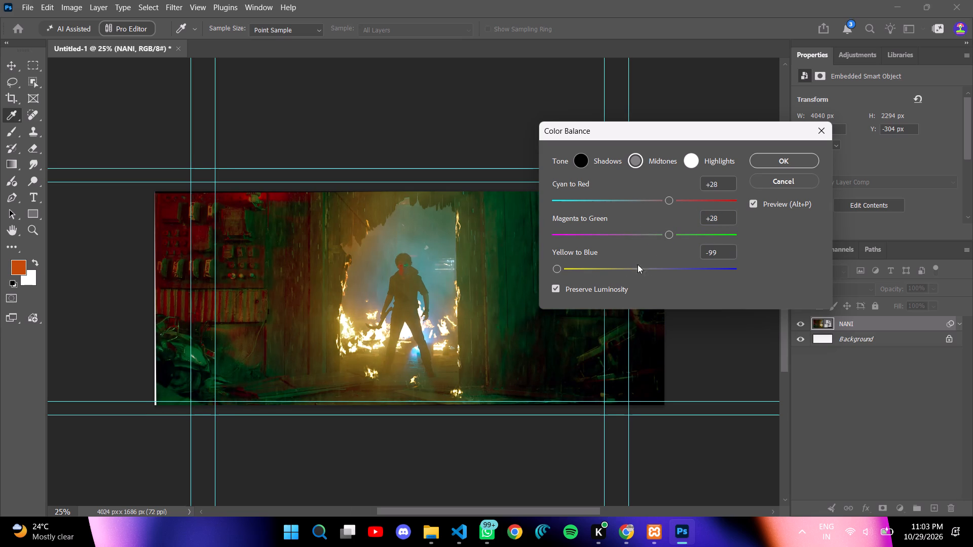
{"action": "left_click", "coordinate": [667, 267]}
{"action": "left_click", "coordinate": [677, 266]}
{"action": "left_click_drag", "start_coordinate": [714, 271], "coordinate": [751, 266]}
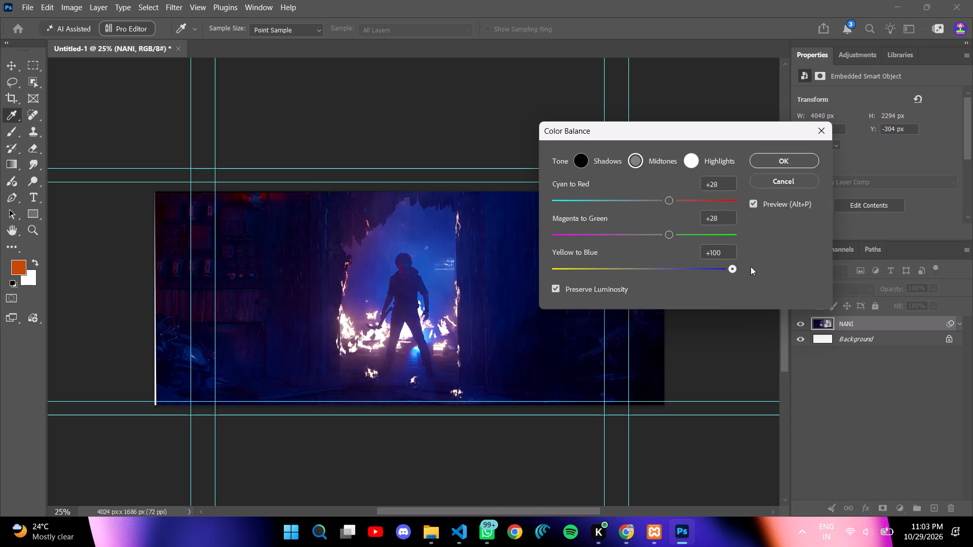
{"action": "left_click_drag", "start_coordinate": [751, 266], "coordinate": [707, 274]}
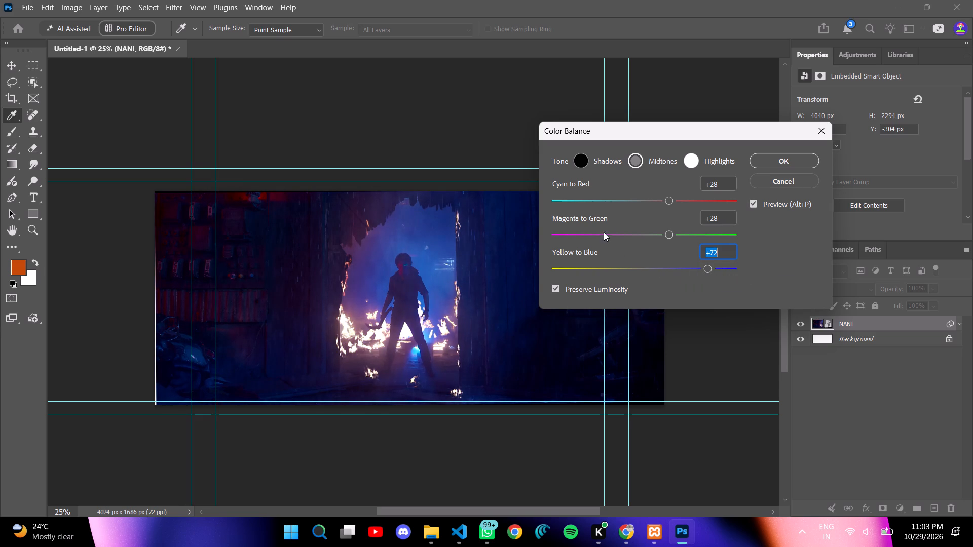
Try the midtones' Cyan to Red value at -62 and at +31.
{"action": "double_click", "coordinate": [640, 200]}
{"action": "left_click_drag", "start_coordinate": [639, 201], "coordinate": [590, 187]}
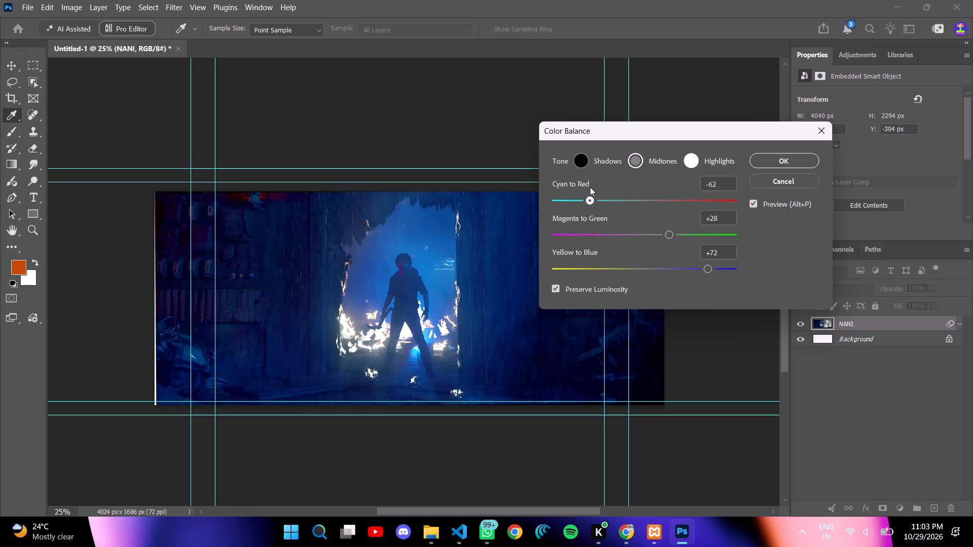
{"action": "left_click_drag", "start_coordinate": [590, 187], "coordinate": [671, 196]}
Reset the midtones' Magenta to Green value to 0.
{"action": "left_click", "coordinate": [630, 227]}
{"action": "left_click", "coordinate": [631, 239]}
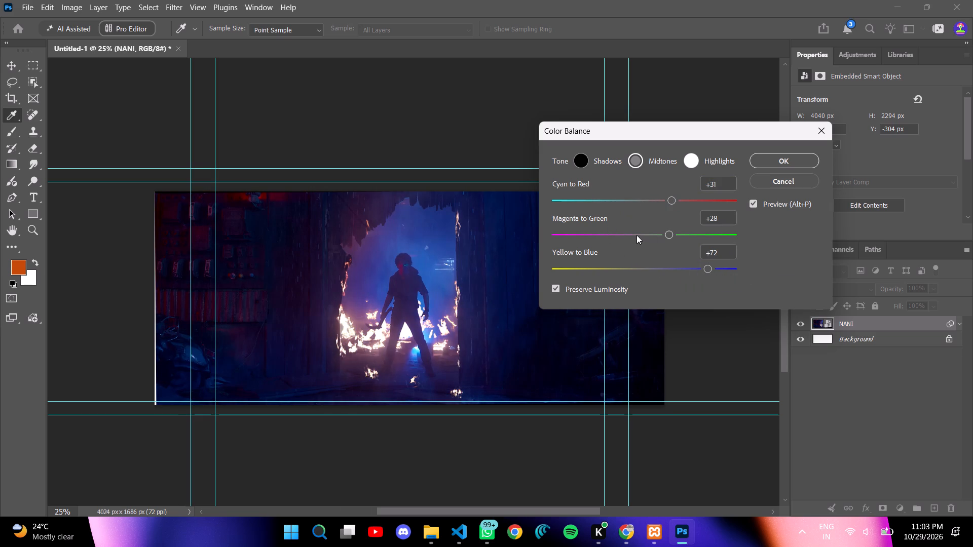
{"action": "double_click", "coordinate": [637, 233]}
With the Midtones tone selected, set the Cyan to Red value to -46.
{"action": "left_click", "coordinate": [639, 160]}
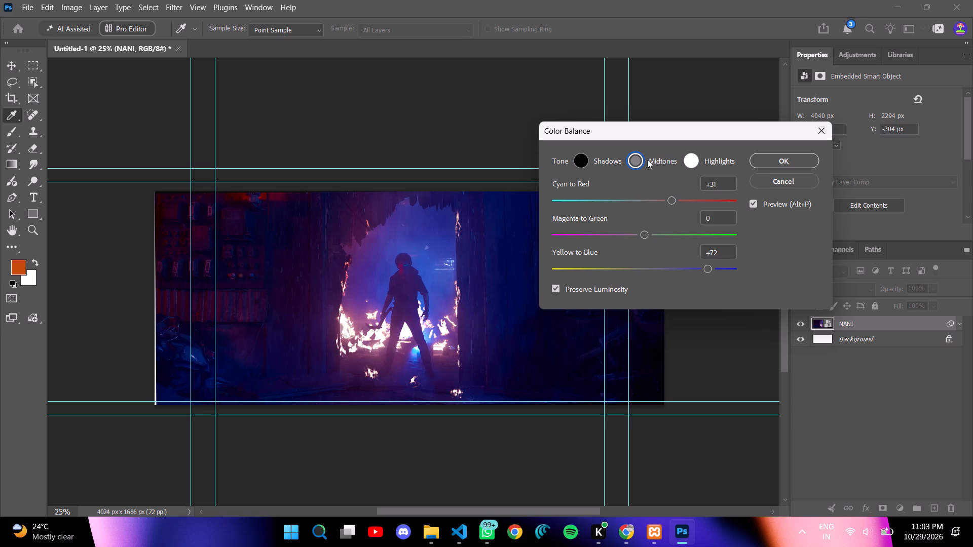
{"action": "left_click_drag", "start_coordinate": [674, 199], "coordinate": [606, 206]}
{"action": "left_click", "coordinate": [634, 228]}
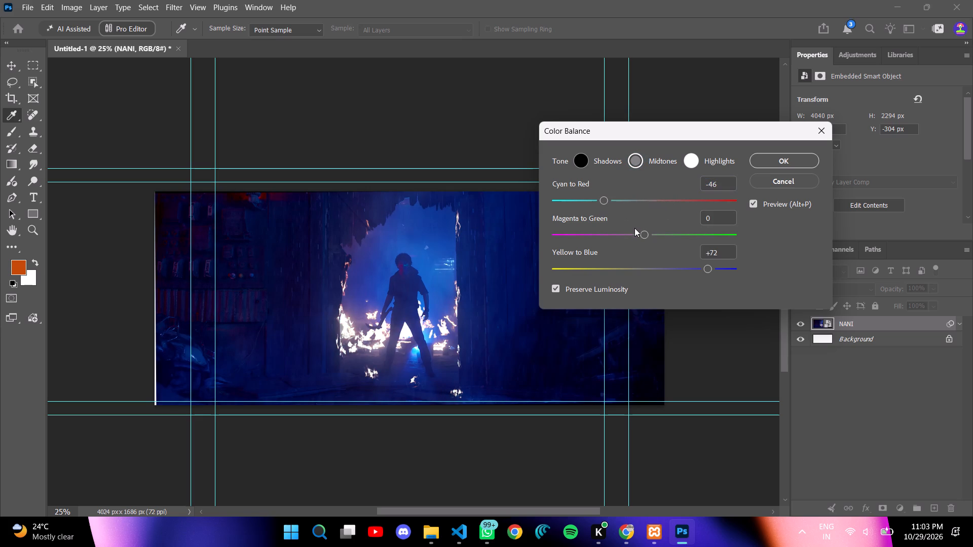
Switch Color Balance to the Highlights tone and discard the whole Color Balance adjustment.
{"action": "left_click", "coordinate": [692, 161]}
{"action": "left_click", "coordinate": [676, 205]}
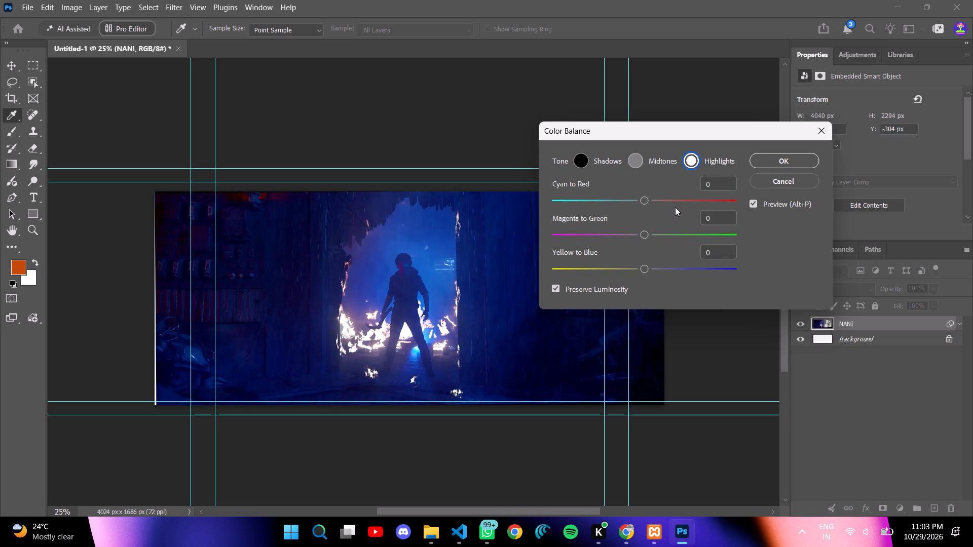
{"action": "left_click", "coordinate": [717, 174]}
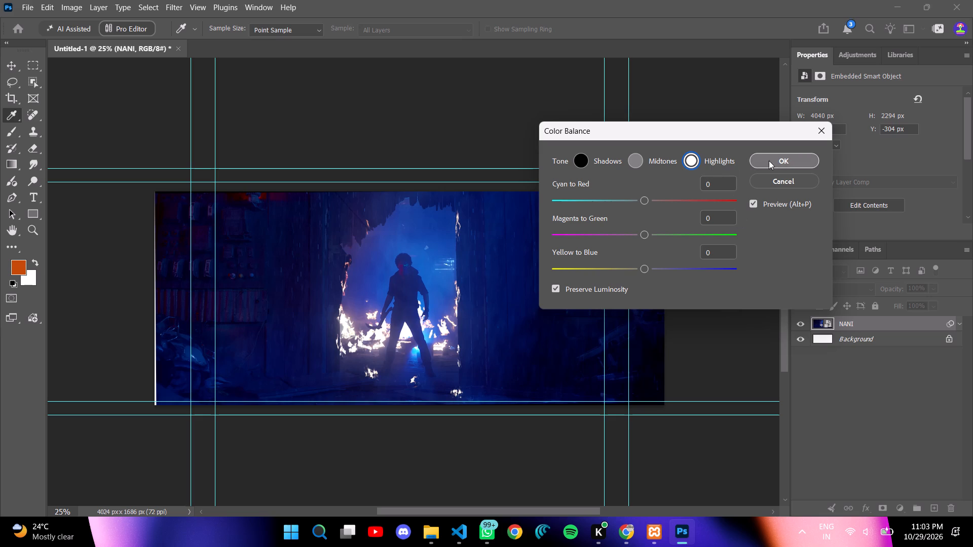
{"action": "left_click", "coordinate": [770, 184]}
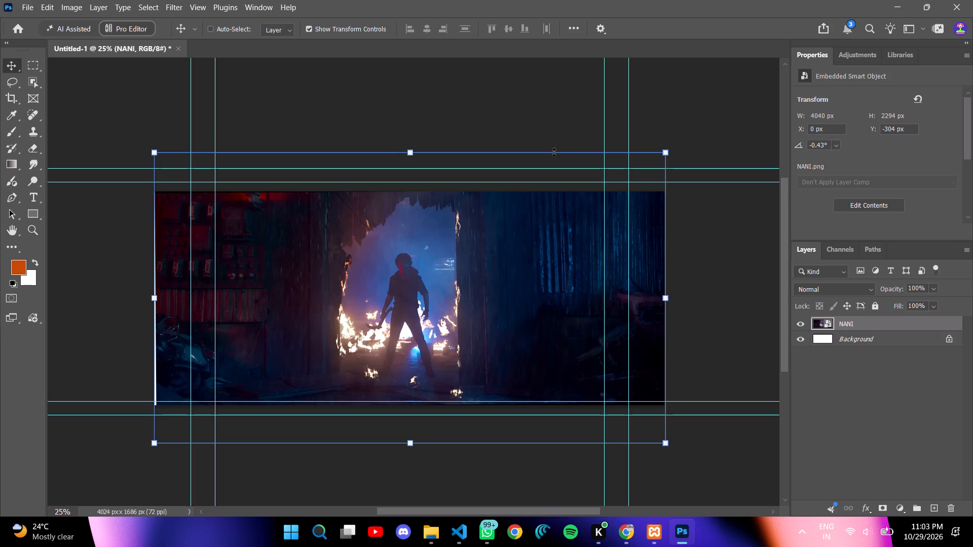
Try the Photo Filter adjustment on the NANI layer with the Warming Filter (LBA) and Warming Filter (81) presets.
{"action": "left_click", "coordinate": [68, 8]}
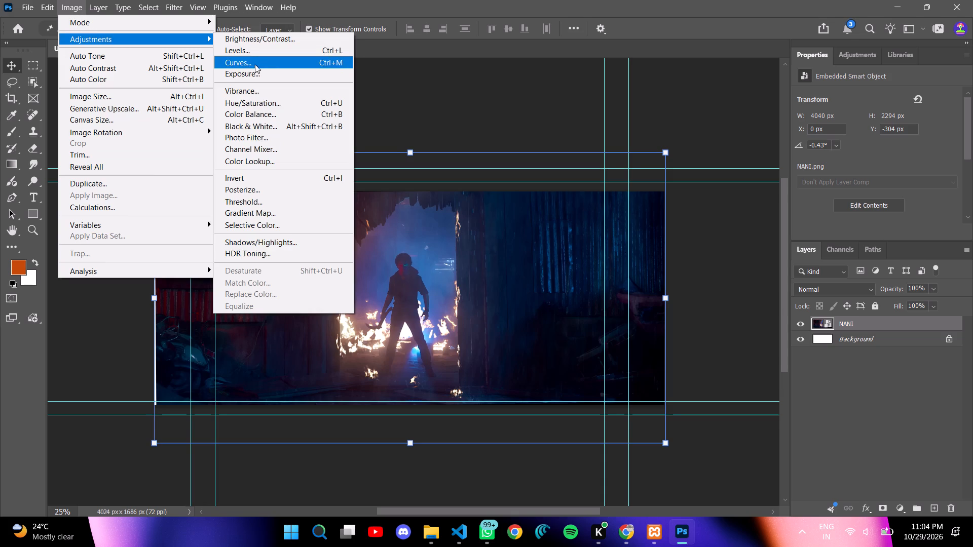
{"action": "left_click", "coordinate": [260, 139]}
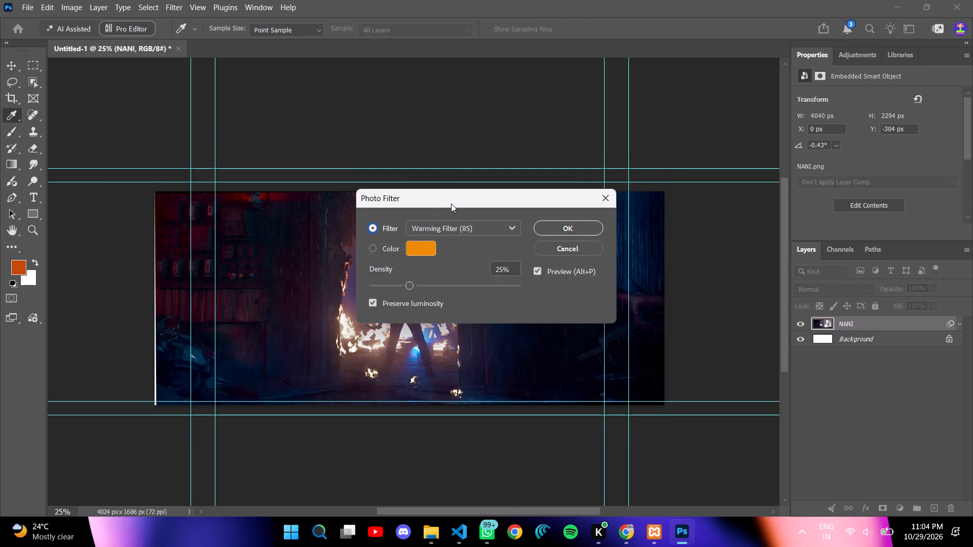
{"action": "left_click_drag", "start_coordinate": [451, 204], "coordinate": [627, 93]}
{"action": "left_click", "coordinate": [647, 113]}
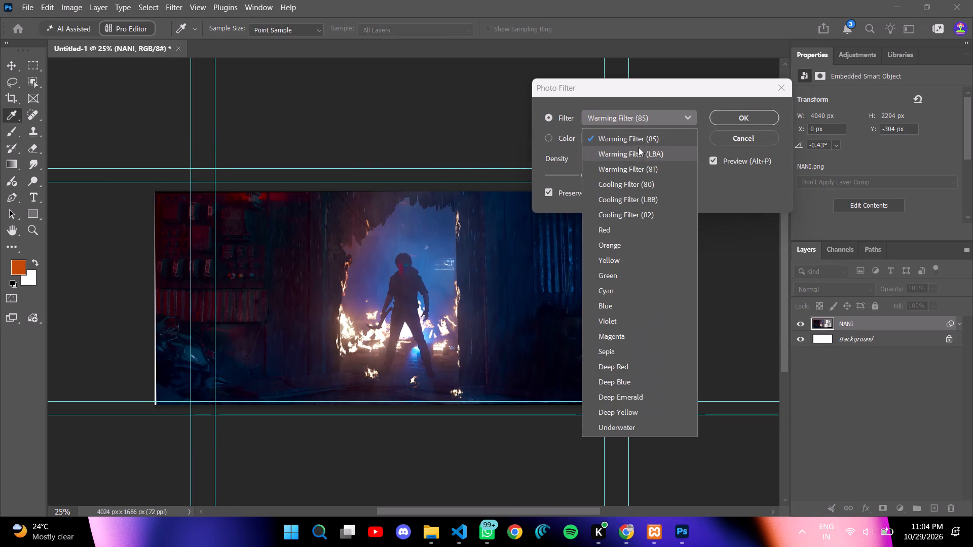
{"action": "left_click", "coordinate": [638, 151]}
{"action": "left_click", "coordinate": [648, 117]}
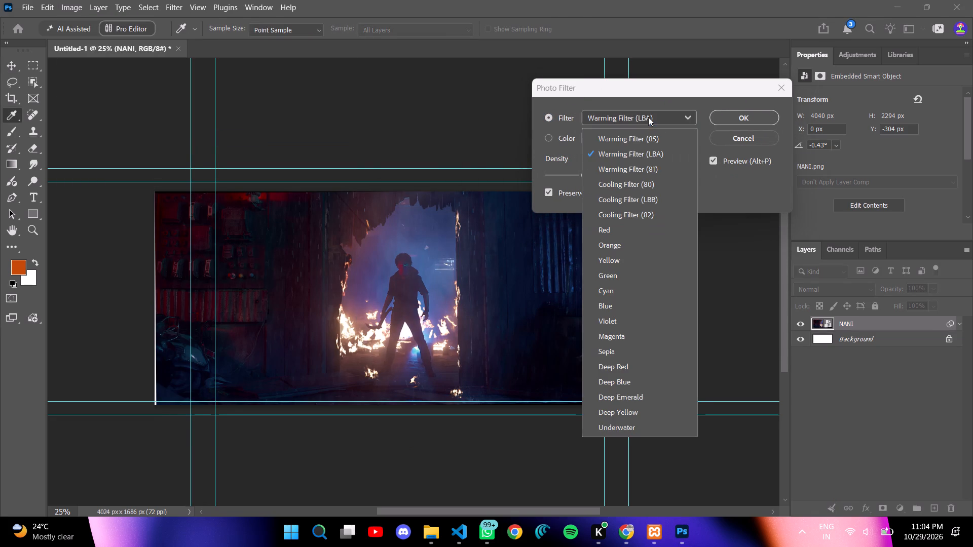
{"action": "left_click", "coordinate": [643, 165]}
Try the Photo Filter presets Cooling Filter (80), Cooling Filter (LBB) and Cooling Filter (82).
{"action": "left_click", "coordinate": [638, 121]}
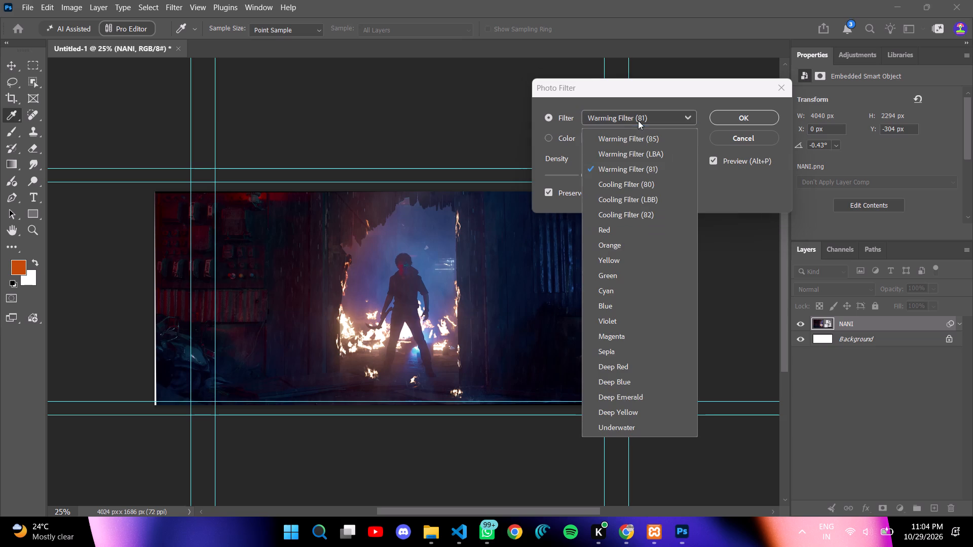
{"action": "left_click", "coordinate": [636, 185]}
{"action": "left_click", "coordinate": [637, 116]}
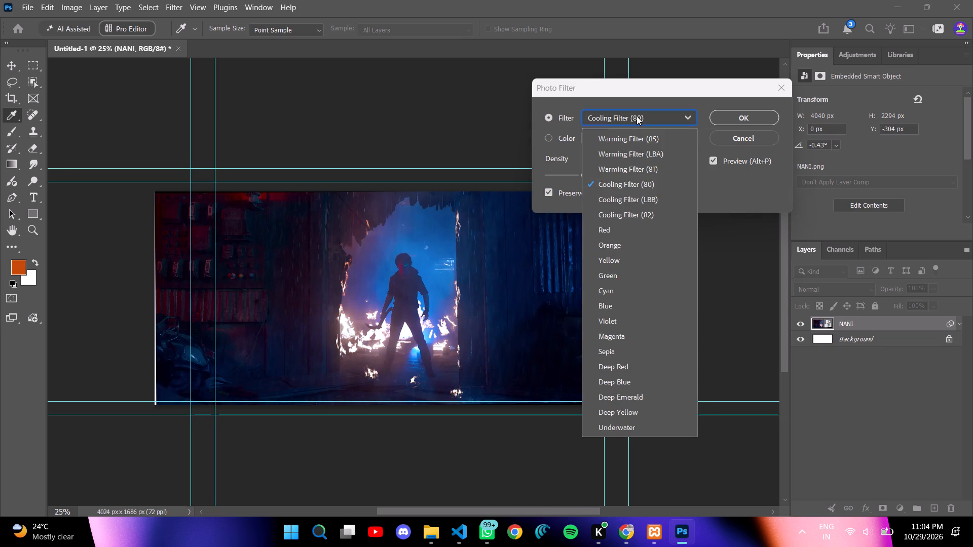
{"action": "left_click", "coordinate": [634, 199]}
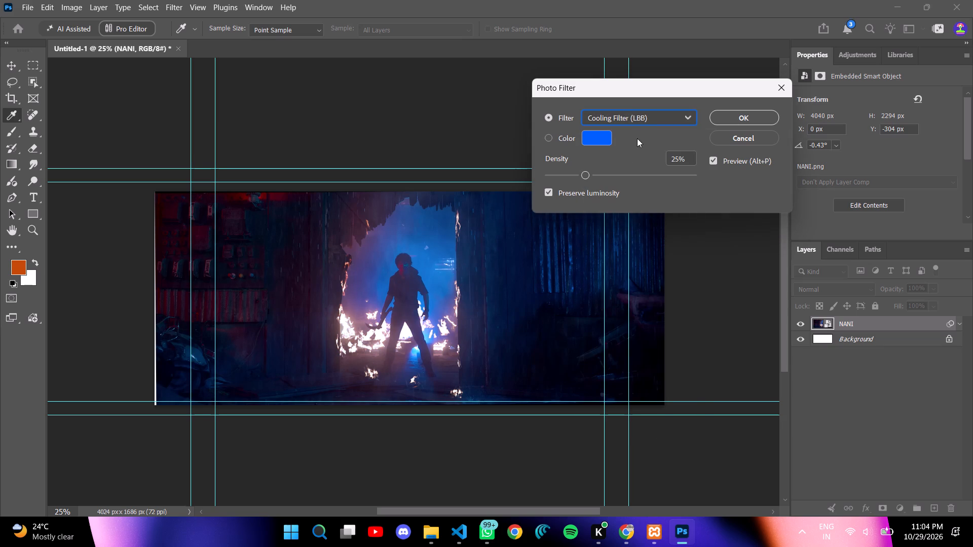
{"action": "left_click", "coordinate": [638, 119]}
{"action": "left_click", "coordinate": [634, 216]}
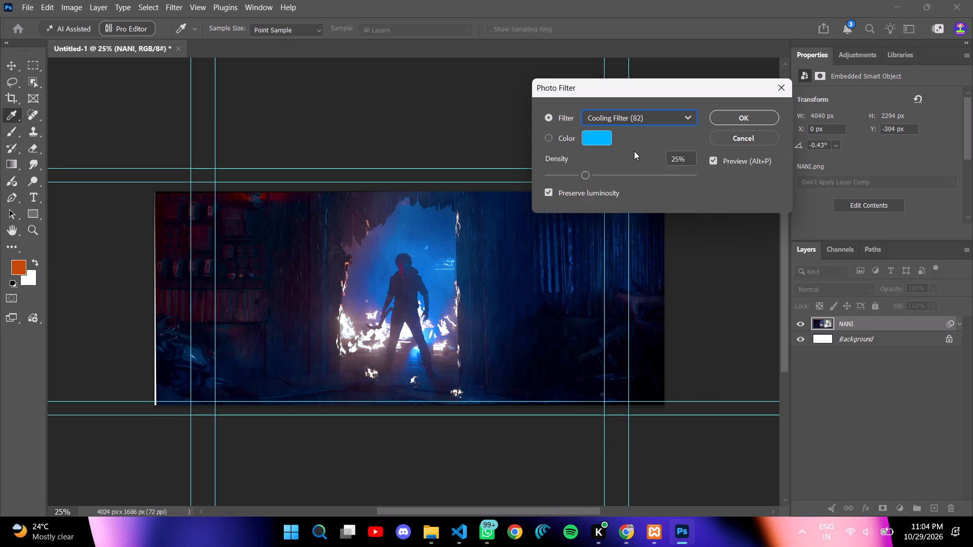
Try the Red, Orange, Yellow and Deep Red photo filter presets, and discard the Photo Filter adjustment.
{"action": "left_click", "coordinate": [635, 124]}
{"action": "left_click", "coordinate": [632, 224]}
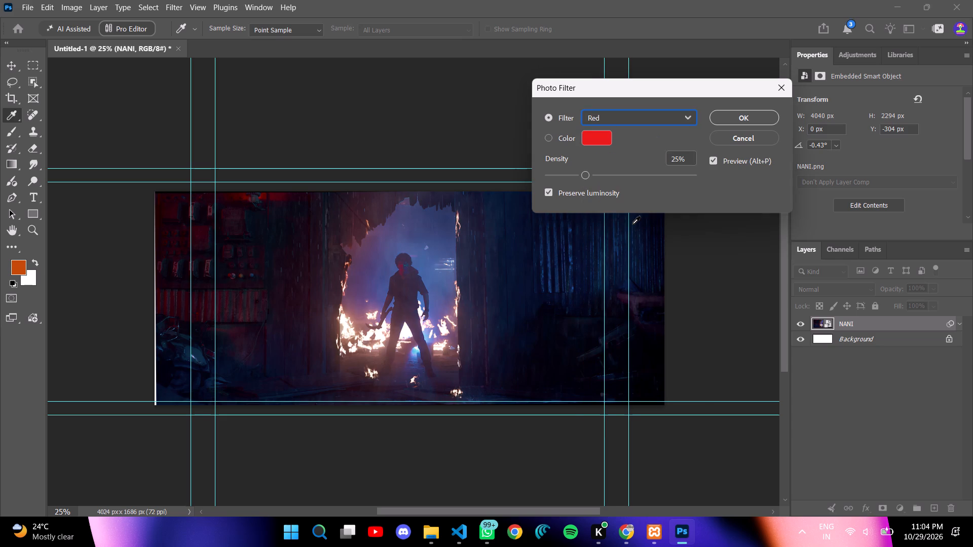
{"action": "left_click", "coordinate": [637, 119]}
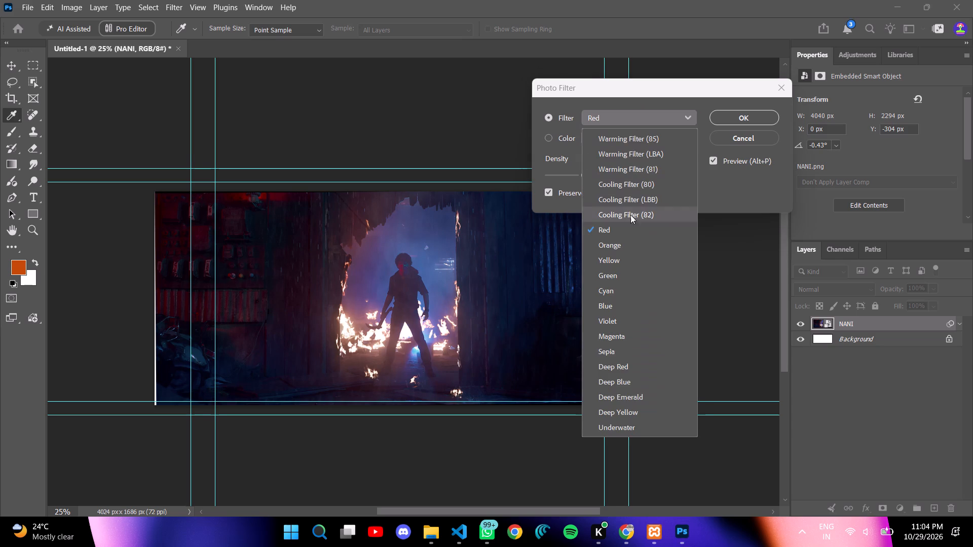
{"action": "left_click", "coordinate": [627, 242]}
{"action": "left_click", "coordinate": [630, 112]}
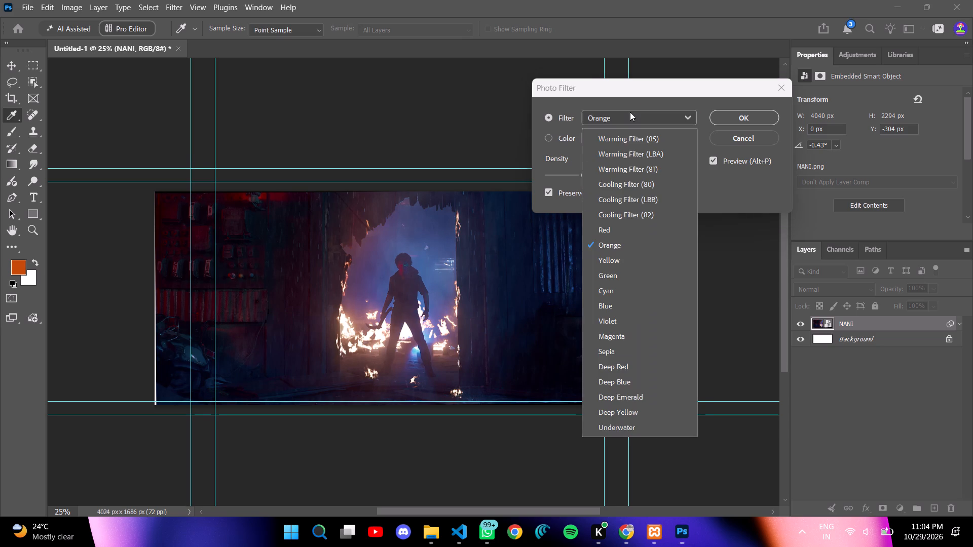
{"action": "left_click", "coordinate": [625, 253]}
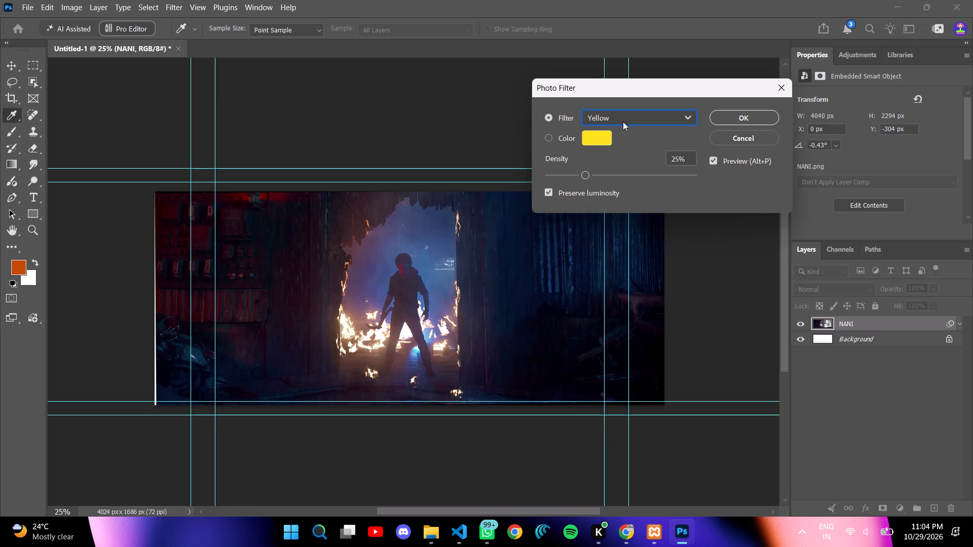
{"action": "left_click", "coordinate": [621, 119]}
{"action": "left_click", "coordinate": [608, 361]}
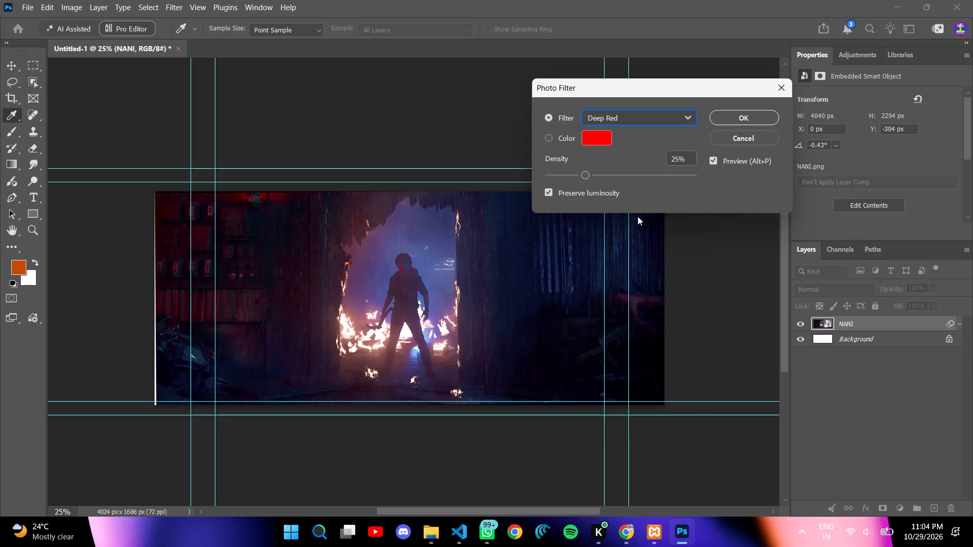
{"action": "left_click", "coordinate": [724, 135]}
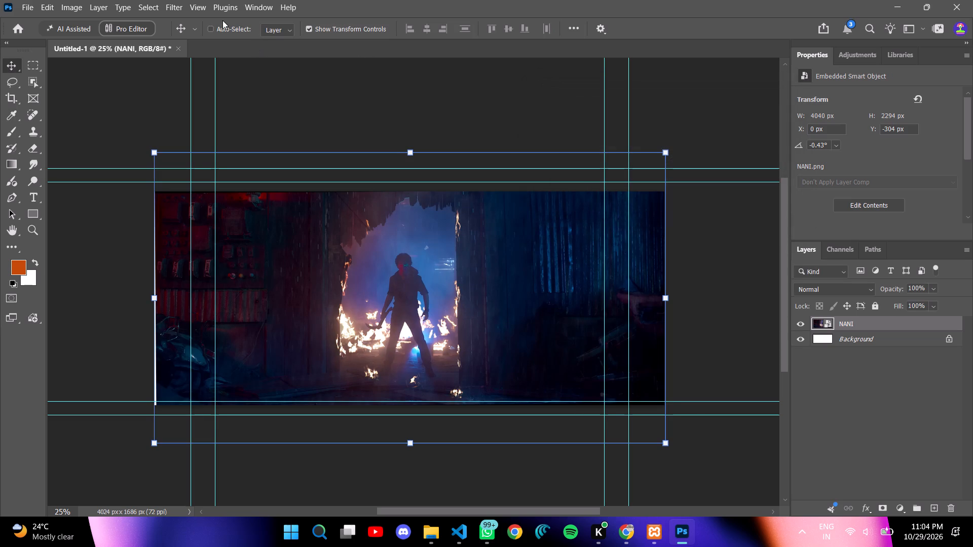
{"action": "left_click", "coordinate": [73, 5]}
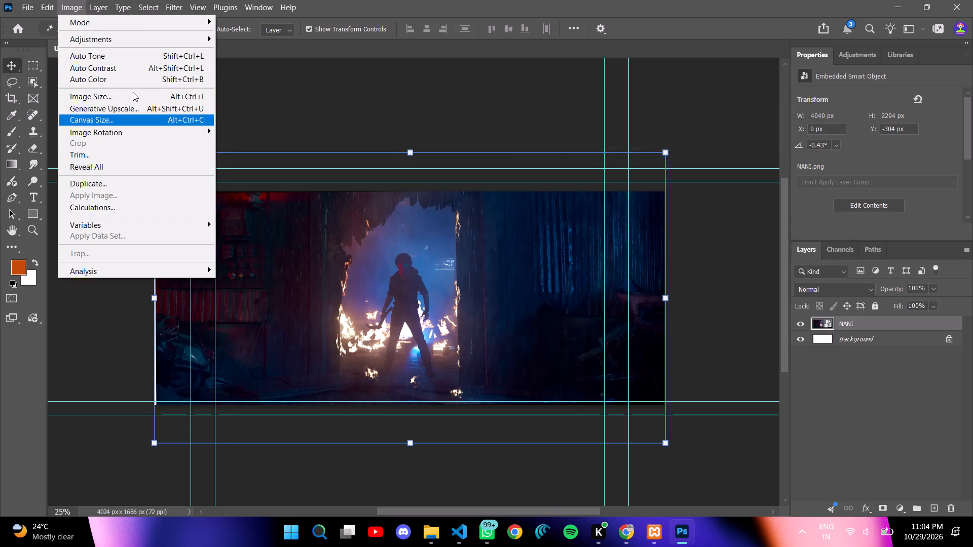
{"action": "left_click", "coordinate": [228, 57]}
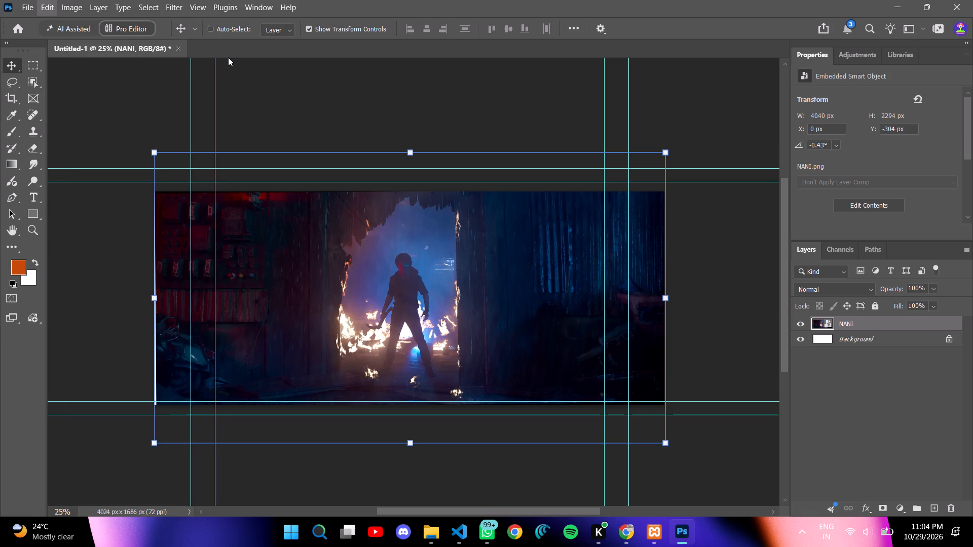
Start the Oil Paint filter on the NANI layer and examine its preview across the dark blue wall area.
{"action": "left_click", "coordinate": [175, 3]}
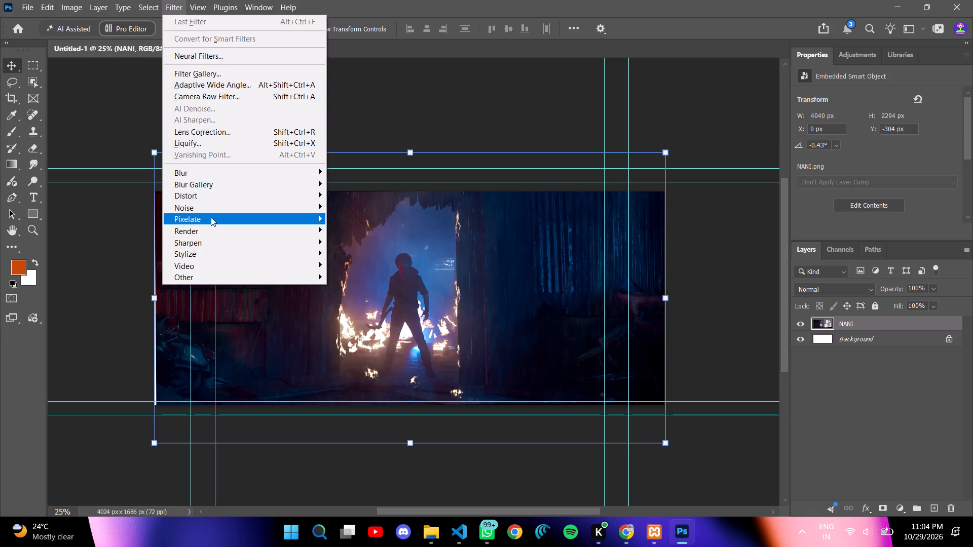
{"action": "scroll", "coordinate": [211, 217], "scroll_direction": "down", "scroll_amount": 1}
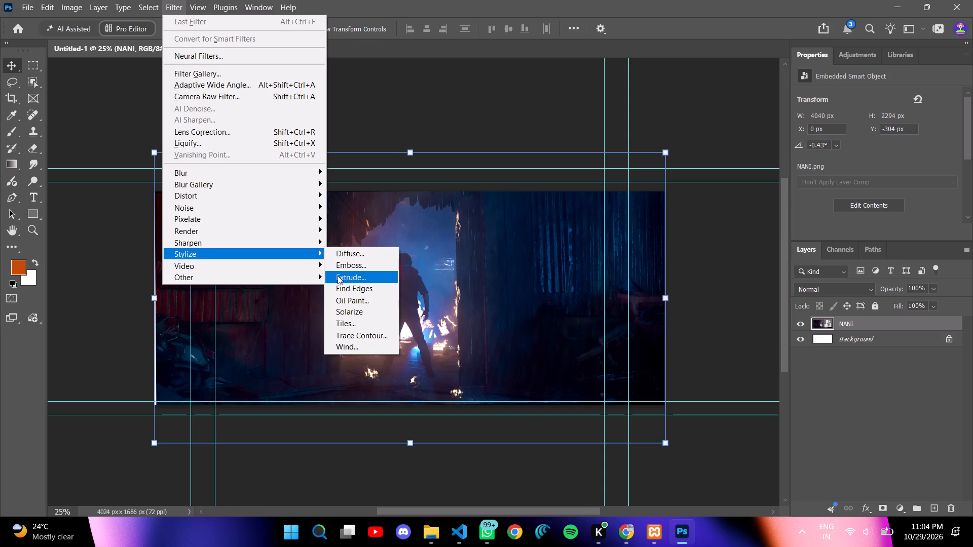
{"action": "left_click", "coordinate": [352, 298]}
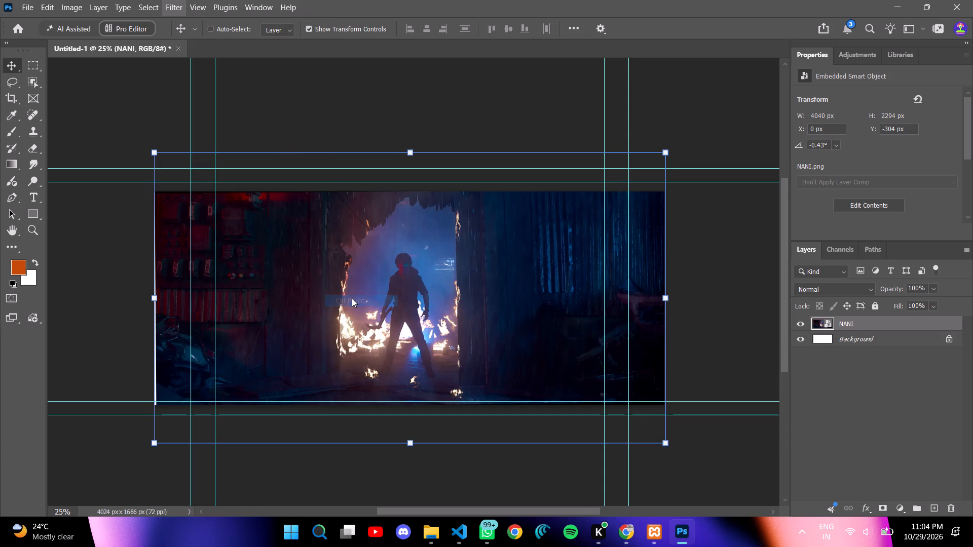
{"action": "left_click_drag", "start_coordinate": [456, 16], "coordinate": [461, 18]}
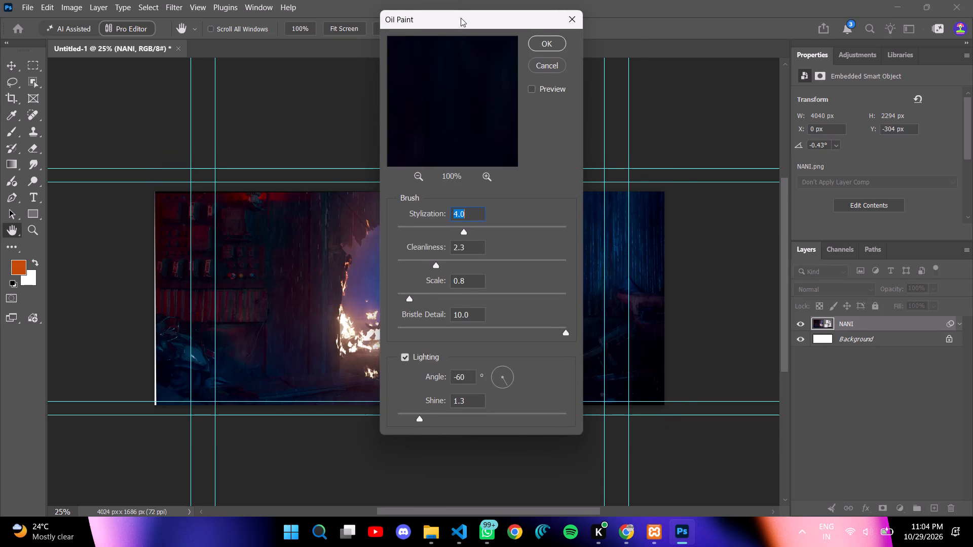
{"action": "left_click_drag", "start_coordinate": [461, 18], "coordinate": [614, 79]}
{"action": "left_click_drag", "start_coordinate": [598, 151], "coordinate": [606, 211]}
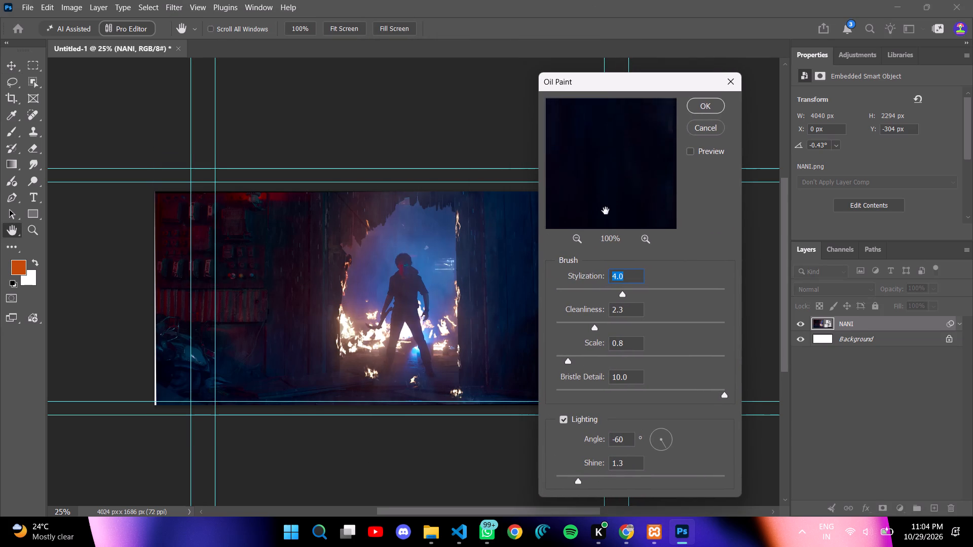
{"action": "left_click_drag", "start_coordinate": [606, 211], "coordinate": [591, 256]}
{"action": "left_click_drag", "start_coordinate": [639, 154], "coordinate": [544, 202]}
{"action": "left_click_drag", "start_coordinate": [620, 157], "coordinate": [584, 257]}
{"action": "left_click_drag", "start_coordinate": [590, 160], "coordinate": [586, 252]}
{"action": "left_click_drag", "start_coordinate": [592, 143], "coordinate": [663, 158]}
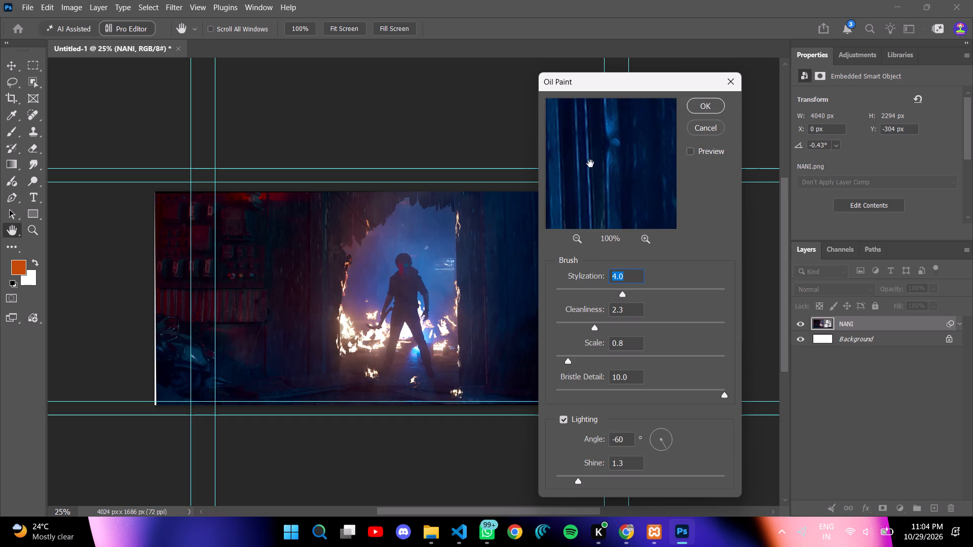
{"action": "left_click_drag", "start_coordinate": [590, 164], "coordinate": [674, 177]}
{"action": "left_click_drag", "start_coordinate": [590, 172], "coordinate": [673, 168]}
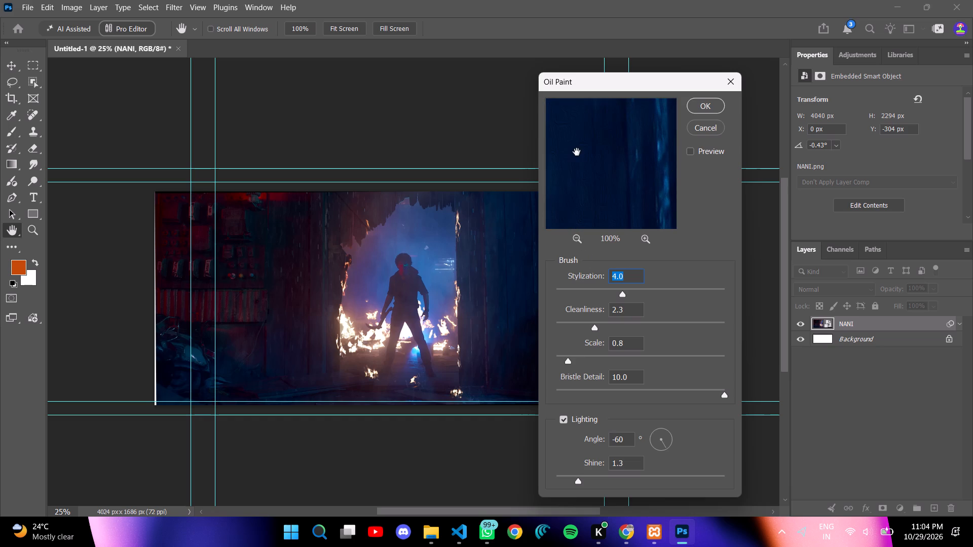
Set the Oil Paint Stylization to 3.7, check the preview on the silhouetted figure, and apply the filter.
{"action": "scroll", "coordinate": [577, 152], "scroll_direction": "down", "scroll_amount": 3, "text": "ctrl"}
{"action": "triple_click", "coordinate": [581, 240]}
{"action": "triple_click", "coordinate": [581, 240]}
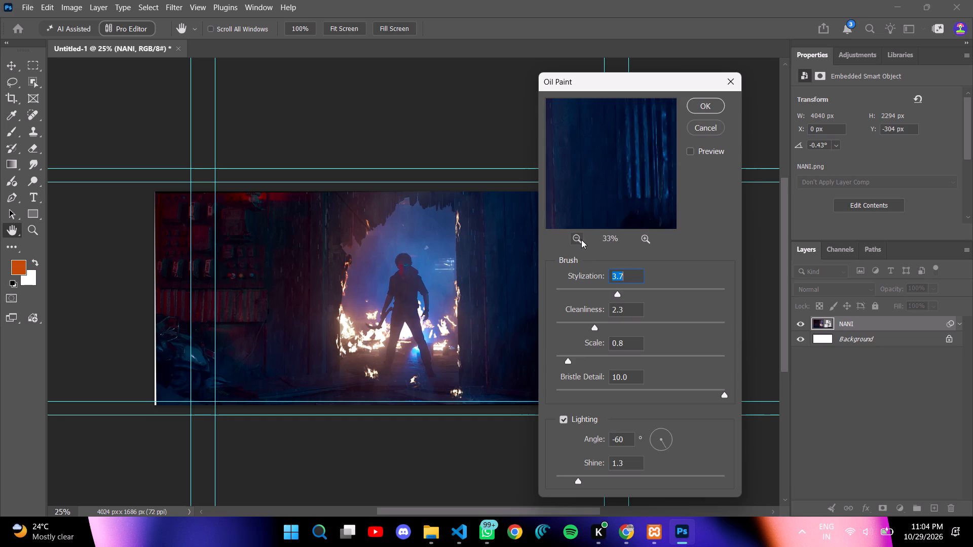
{"action": "double_click", "coordinate": [581, 240]}
{"action": "left_click", "coordinate": [612, 161]}
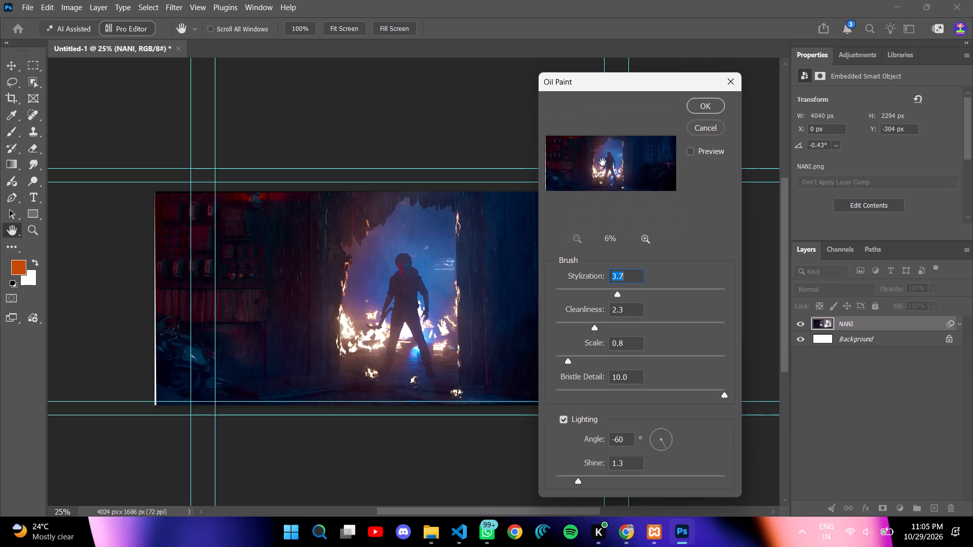
{"action": "triple_click", "coordinate": [649, 234]}
{"action": "double_click", "coordinate": [649, 234]}
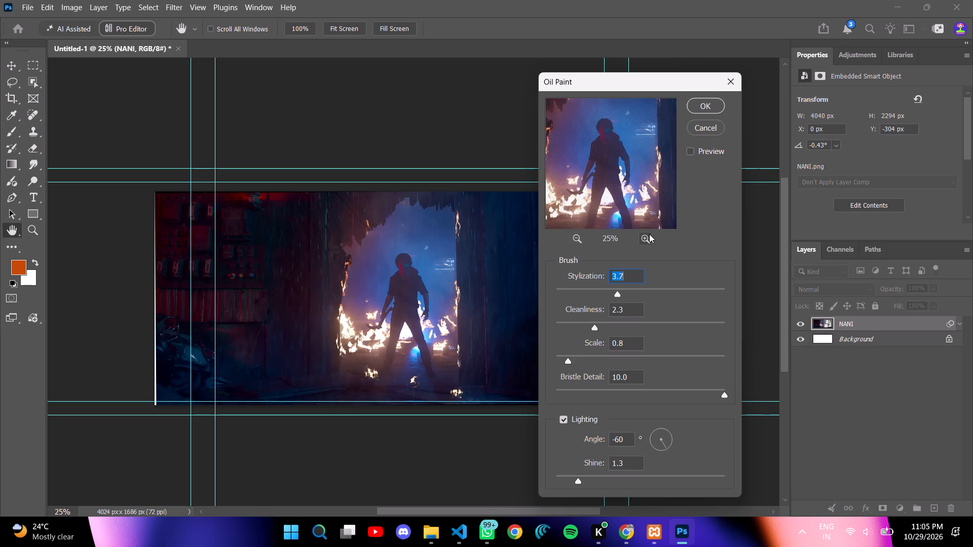
{"action": "left_click_drag", "start_coordinate": [632, 193], "coordinate": [634, 206]}
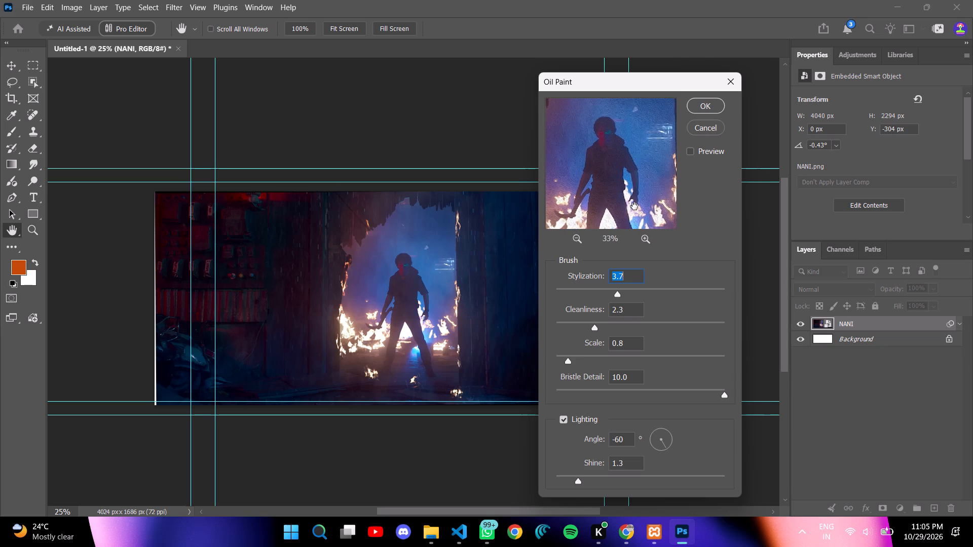
{"action": "left_click", "coordinate": [698, 102]}
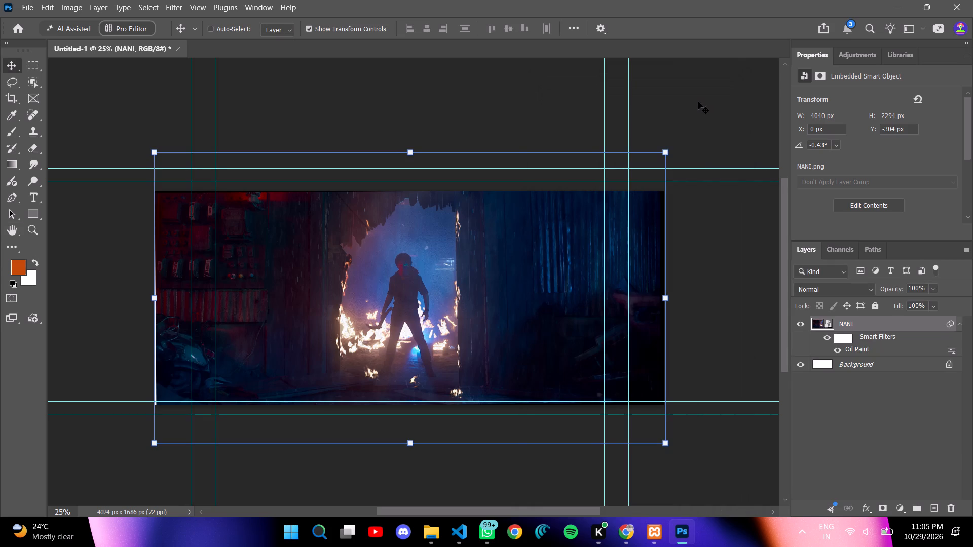
Examine the oil-paint texture on the silhouetted figure and the flames up close.
{"action": "scroll", "coordinate": [442, 308], "scroll_direction": "up", "scroll_amount": 3, "text": "ctrl"}
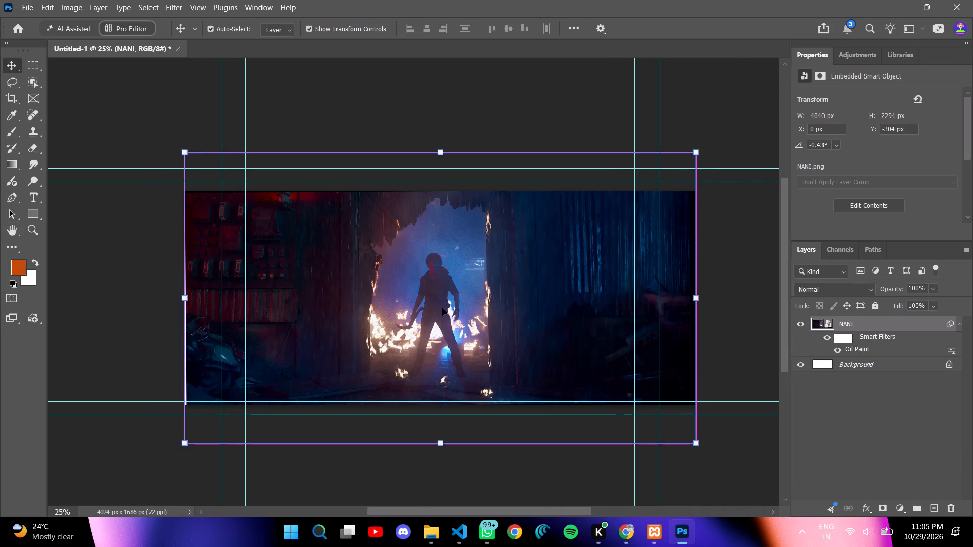
{"action": "scroll", "coordinate": [442, 308], "scroll_direction": "down", "scroll_amount": 2, "text": "ctrl"}
{"action": "key", "text": "ctrl+equal"}
{"action": "key", "text": "ctrl+equal"}
{"action": "key", "text": "ctrl+equal"}
{"action": "key", "text": "ctrl+equal"}
{"action": "key", "text": "ctrl+equal"}
{"action": "key", "text": "ctrl+equal"}
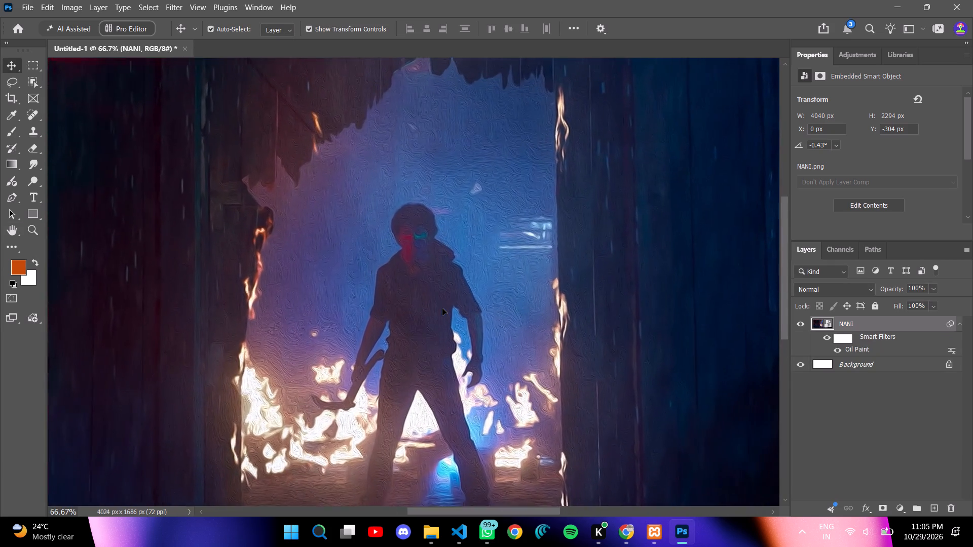
{"action": "key", "text": "ctrl+minus"}
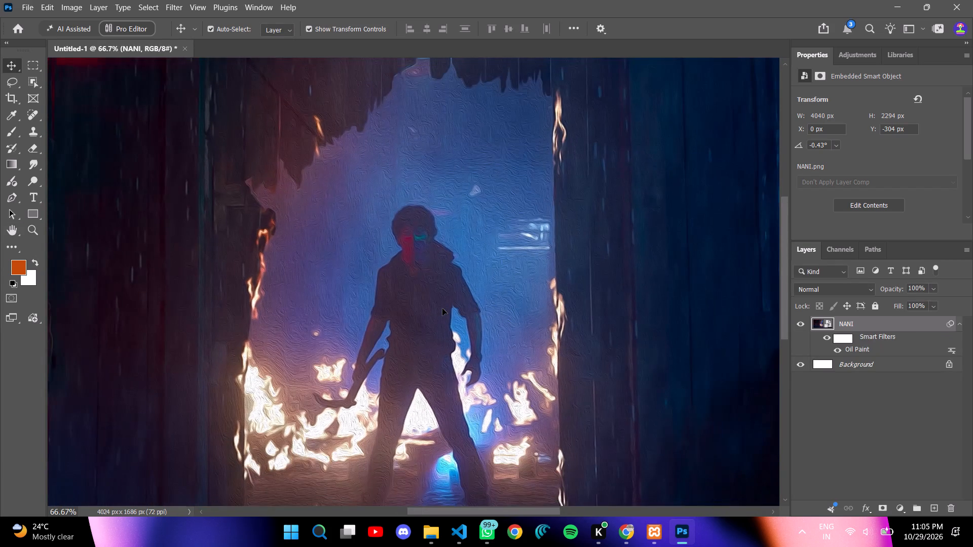
Undo the Oil Paint filter on the NANI layer.
{"action": "key", "text": "ctrl+minus"}
{"action": "key", "text": "ctrl+minus"}
{"action": "key", "text": "ctrl+minus"}
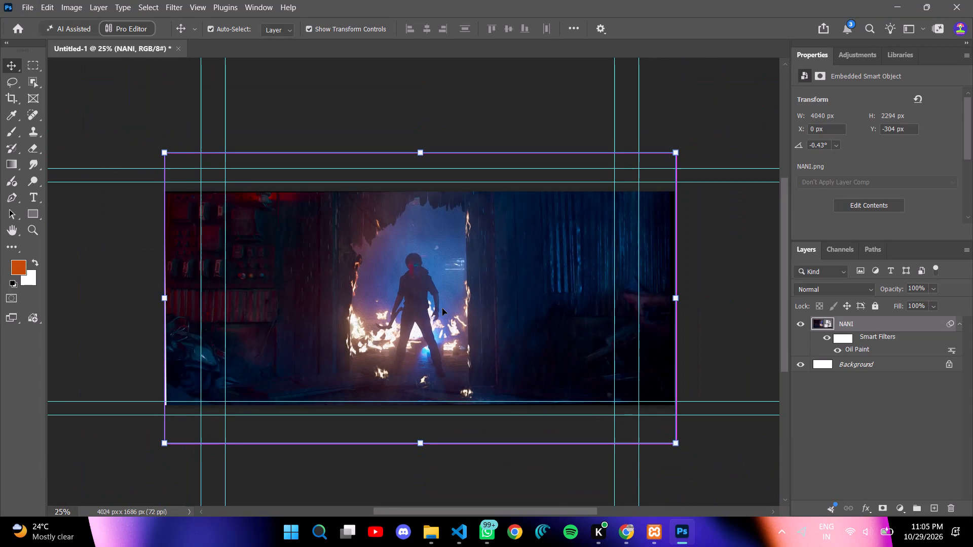
{"action": "key", "text": "ctrl+z"}
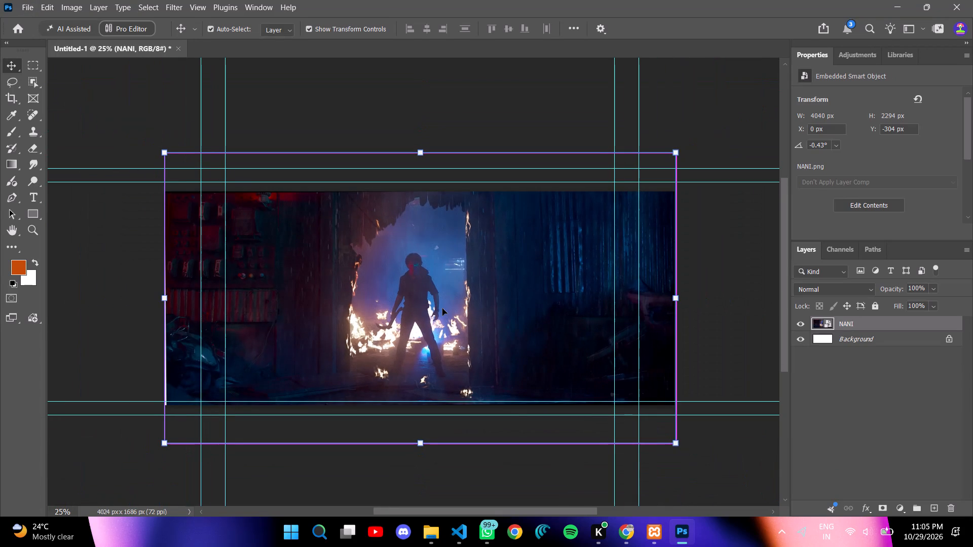
Examine the unfiltered NANI image, up close on the silhouetted figure and as a whole composition.
{"action": "key", "text": "ctrl+equal"}
{"action": "key", "text": "ctrl+equal"}
{"action": "key", "text": "ctrl+equal"}
{"action": "key", "text": "ctrl+equal"}
{"action": "key", "text": "ctrl+equal"}
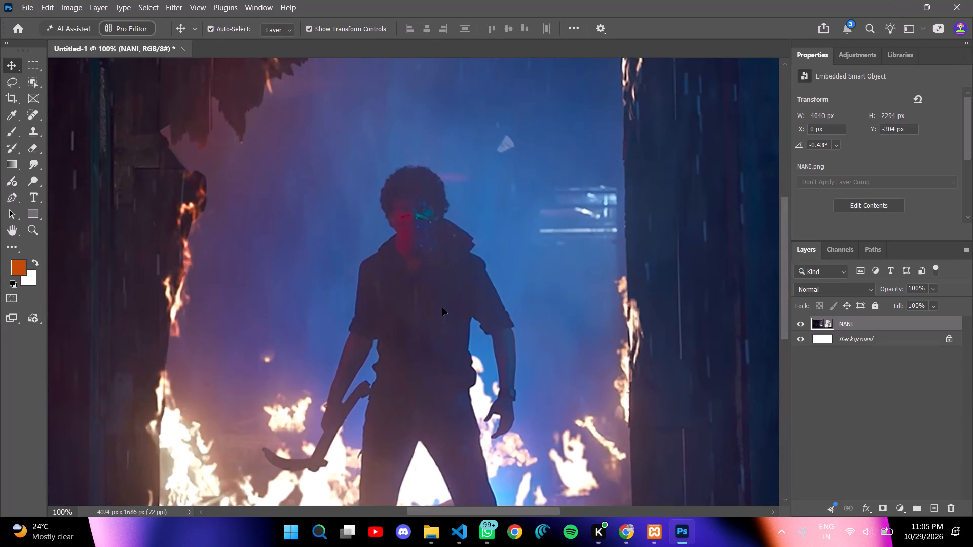
{"action": "key", "text": "ctrl+equal"}
{"action": "key", "text": "ctrl+equal"}
{"action": "key", "text": "ctrl+equal"}
{"action": "key", "text": "ctrl+minus"}
{"action": "key", "text": "ctrl+minus"}
{"action": "key", "text": "ctrl+minus"}
{"action": "key", "text": "ctrl+minus"}
{"action": "key", "text": "ctrl+minus"}
{"action": "key", "text": "ctrl+minus"}
{"action": "key", "text": "ctrl+minus"}
{"action": "key", "text": "ctrl+minus"}
{"action": "key", "text": "ctrl+minus"}
{"action": "key", "text": "ctrl+minus"}
{"action": "key", "text": "ctrl+minus"}
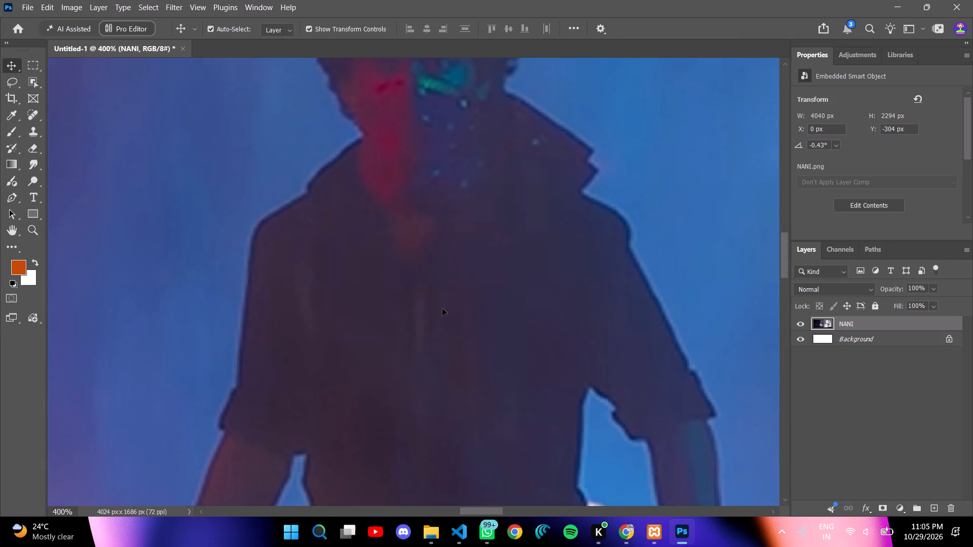
{"action": "key", "text": "ctrl+minus"}
{"action": "key", "text": "ctrl+minus"}
{"action": "key", "text": "ctrl+minus"}
{"action": "key", "text": "ctrl+minus"}
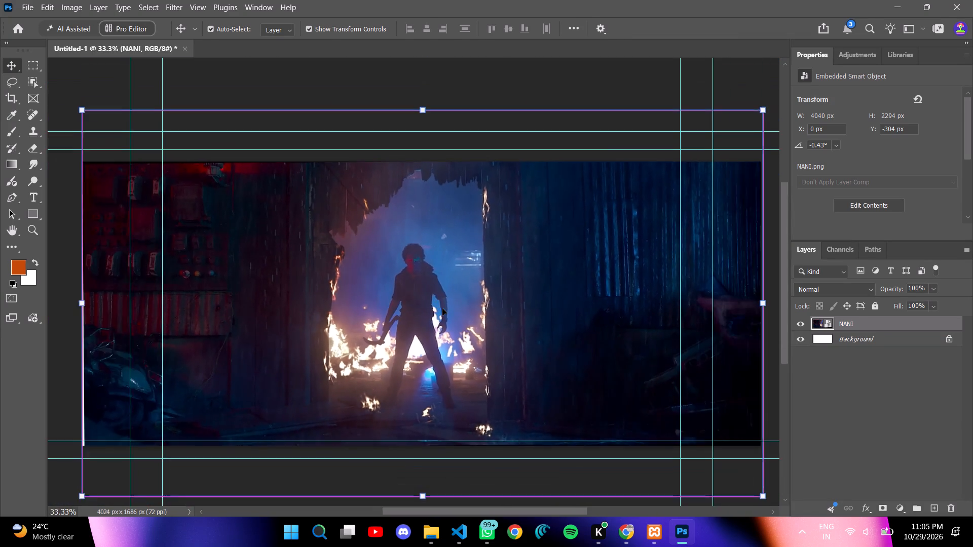
{"action": "key", "text": "ctrl+equal"}
{"action": "key", "text": "ctrl+equal"}
{"action": "key", "text": "ctrl+minus"}
{"action": "key", "text": "ctrl+minus"}
{"action": "key", "text": "ctrl+equal"}
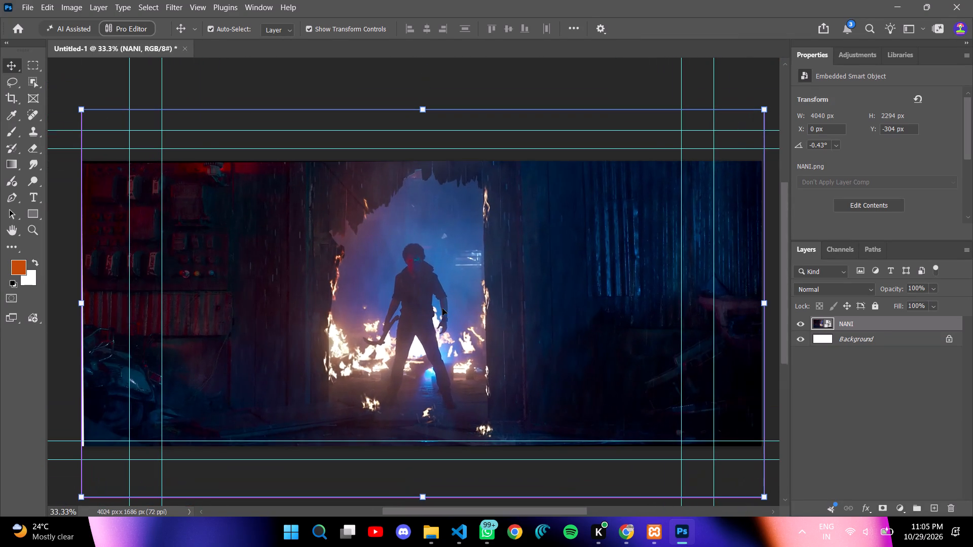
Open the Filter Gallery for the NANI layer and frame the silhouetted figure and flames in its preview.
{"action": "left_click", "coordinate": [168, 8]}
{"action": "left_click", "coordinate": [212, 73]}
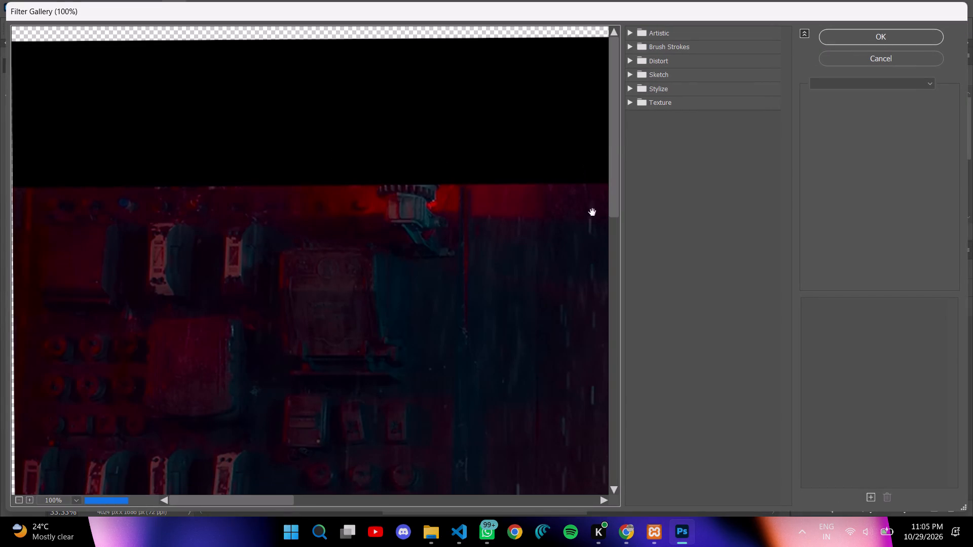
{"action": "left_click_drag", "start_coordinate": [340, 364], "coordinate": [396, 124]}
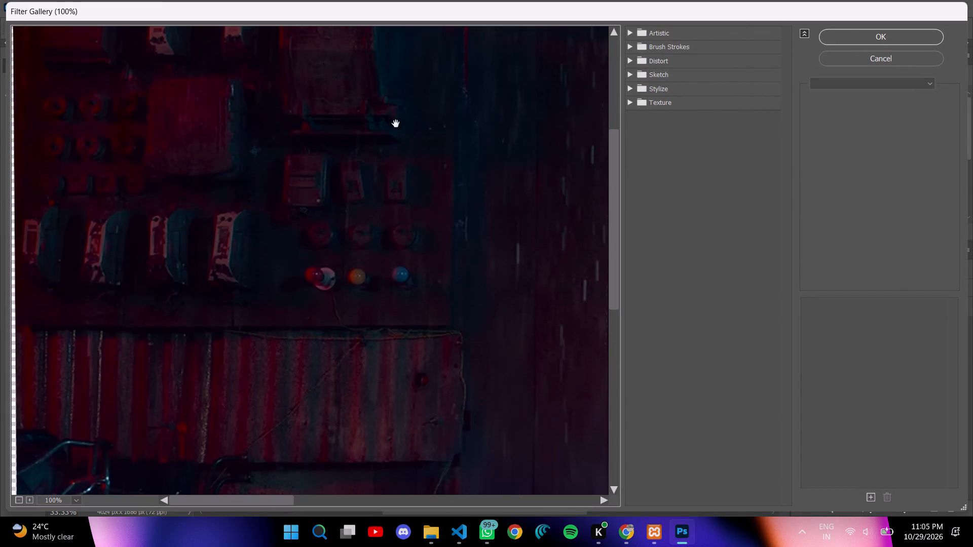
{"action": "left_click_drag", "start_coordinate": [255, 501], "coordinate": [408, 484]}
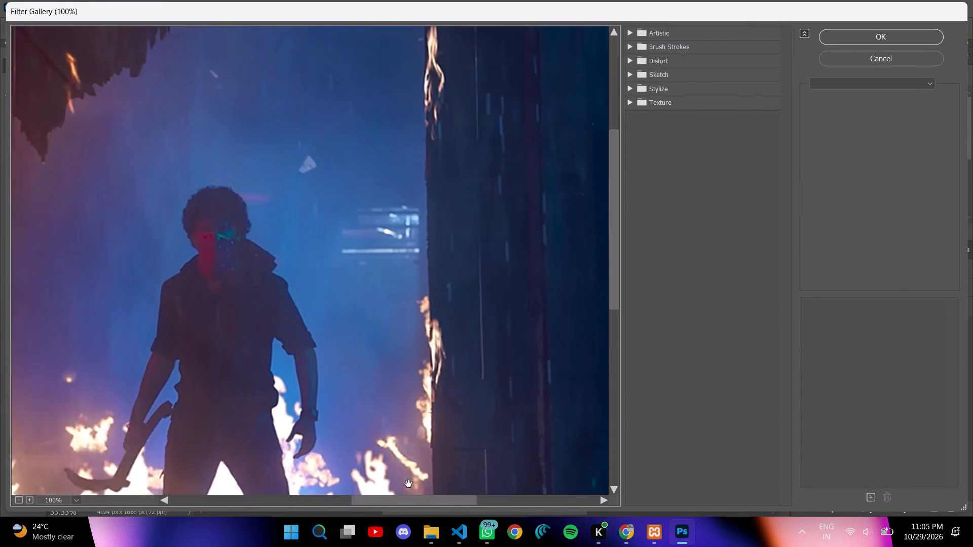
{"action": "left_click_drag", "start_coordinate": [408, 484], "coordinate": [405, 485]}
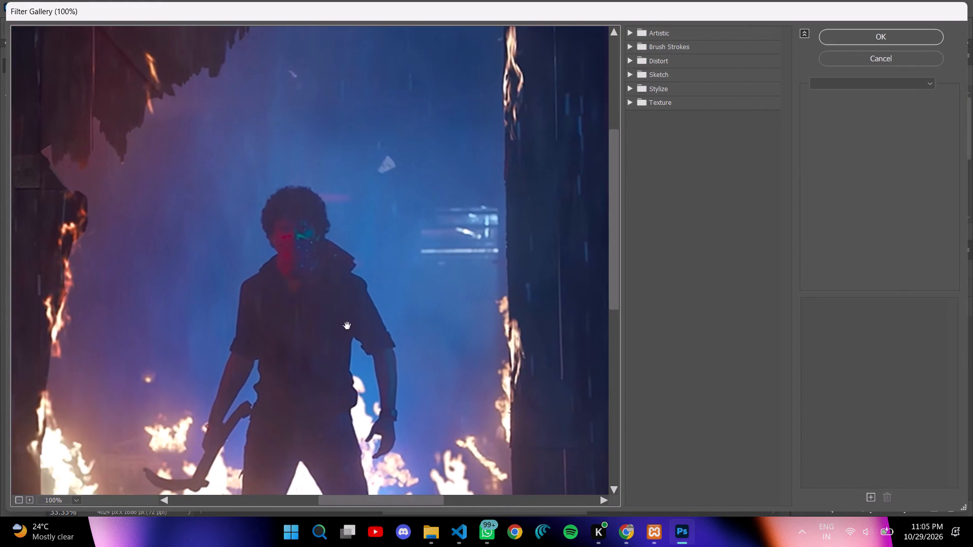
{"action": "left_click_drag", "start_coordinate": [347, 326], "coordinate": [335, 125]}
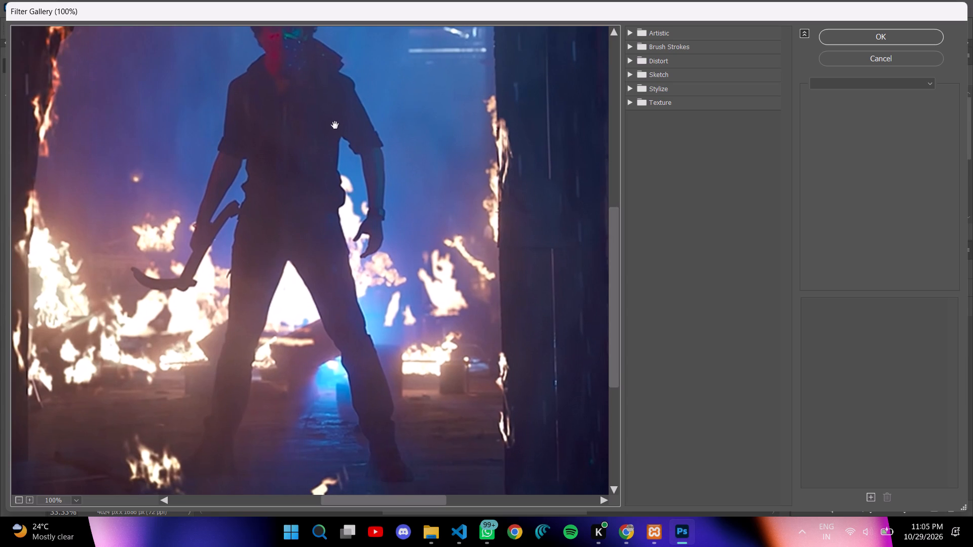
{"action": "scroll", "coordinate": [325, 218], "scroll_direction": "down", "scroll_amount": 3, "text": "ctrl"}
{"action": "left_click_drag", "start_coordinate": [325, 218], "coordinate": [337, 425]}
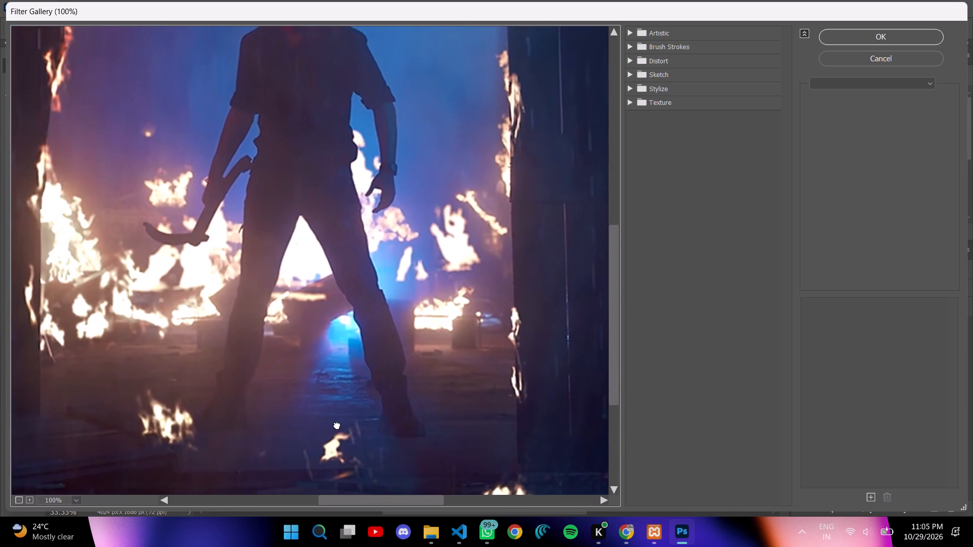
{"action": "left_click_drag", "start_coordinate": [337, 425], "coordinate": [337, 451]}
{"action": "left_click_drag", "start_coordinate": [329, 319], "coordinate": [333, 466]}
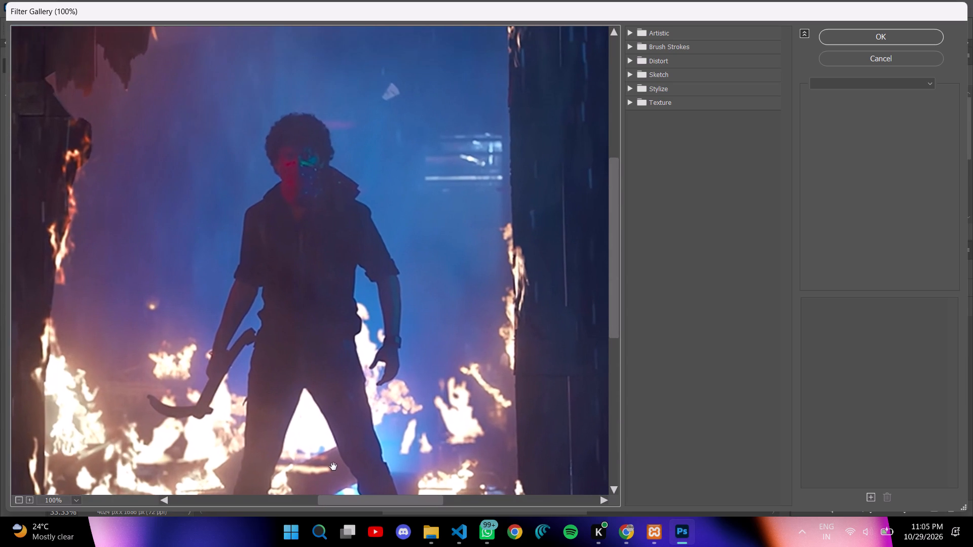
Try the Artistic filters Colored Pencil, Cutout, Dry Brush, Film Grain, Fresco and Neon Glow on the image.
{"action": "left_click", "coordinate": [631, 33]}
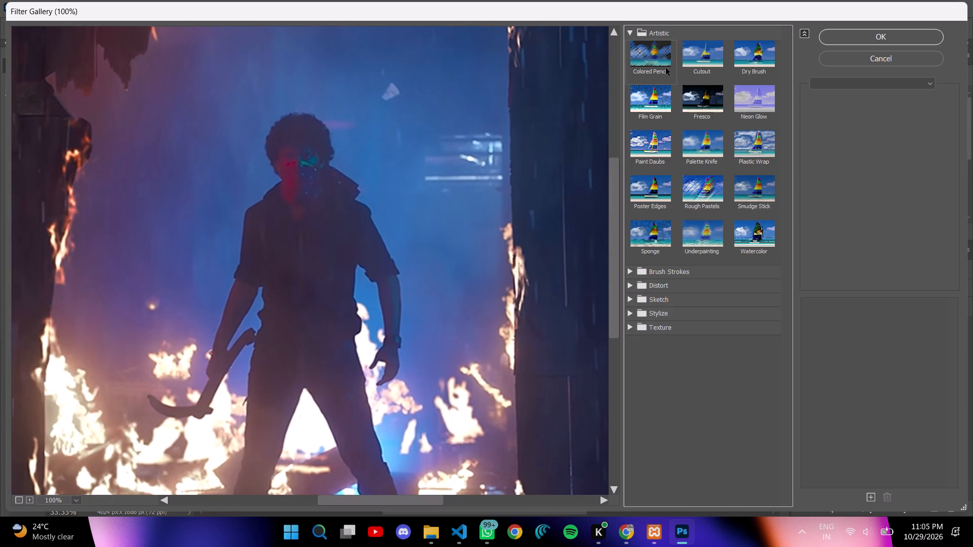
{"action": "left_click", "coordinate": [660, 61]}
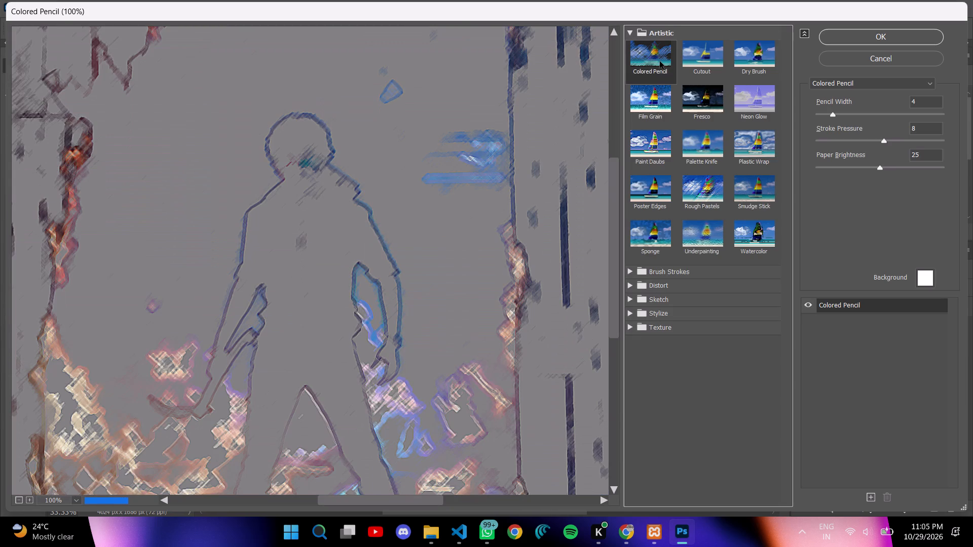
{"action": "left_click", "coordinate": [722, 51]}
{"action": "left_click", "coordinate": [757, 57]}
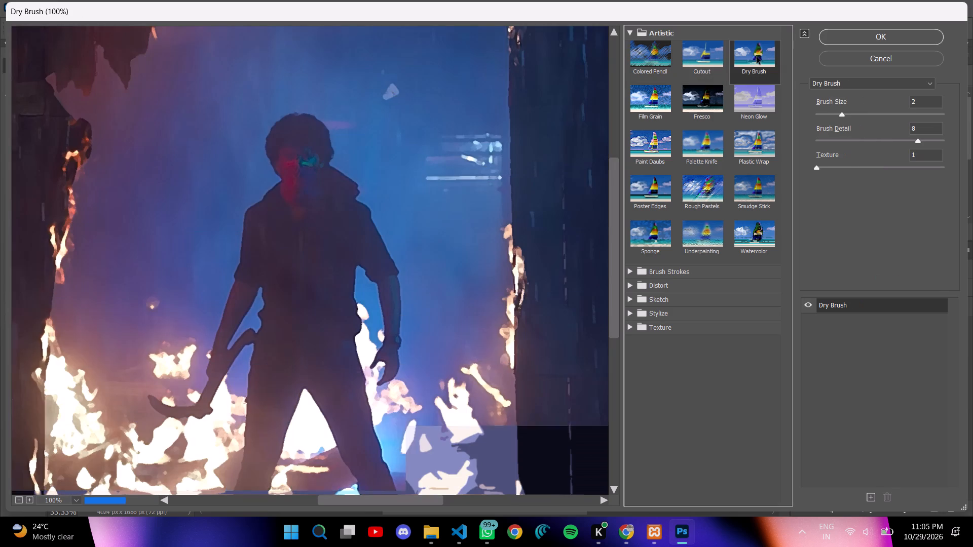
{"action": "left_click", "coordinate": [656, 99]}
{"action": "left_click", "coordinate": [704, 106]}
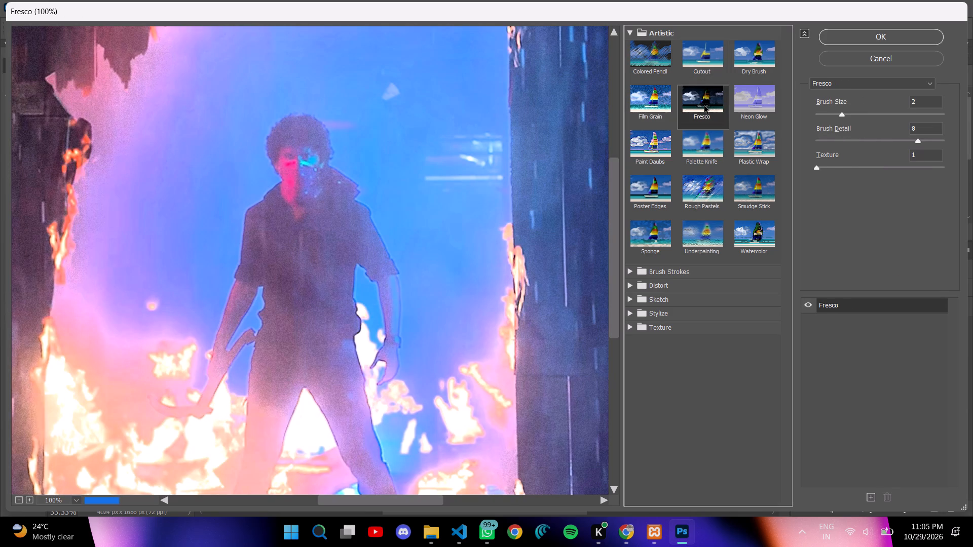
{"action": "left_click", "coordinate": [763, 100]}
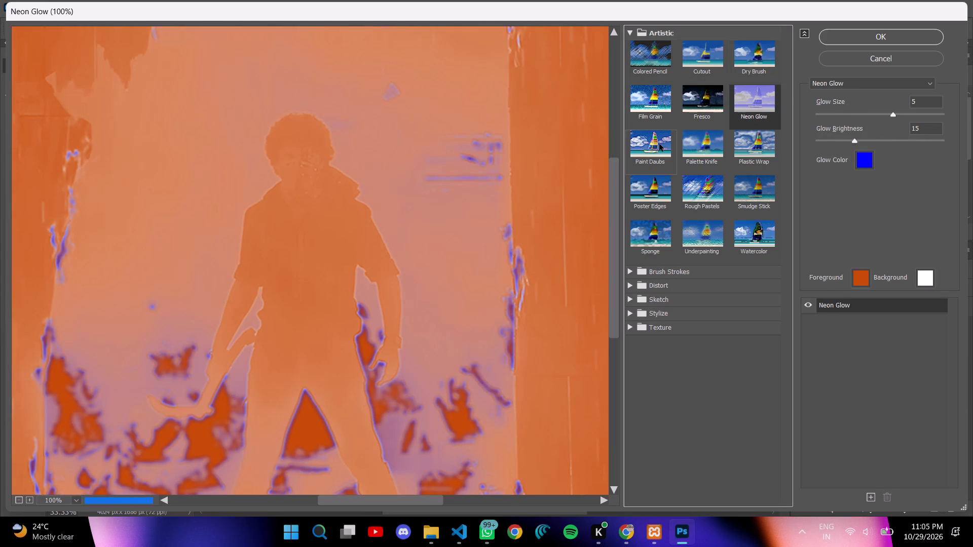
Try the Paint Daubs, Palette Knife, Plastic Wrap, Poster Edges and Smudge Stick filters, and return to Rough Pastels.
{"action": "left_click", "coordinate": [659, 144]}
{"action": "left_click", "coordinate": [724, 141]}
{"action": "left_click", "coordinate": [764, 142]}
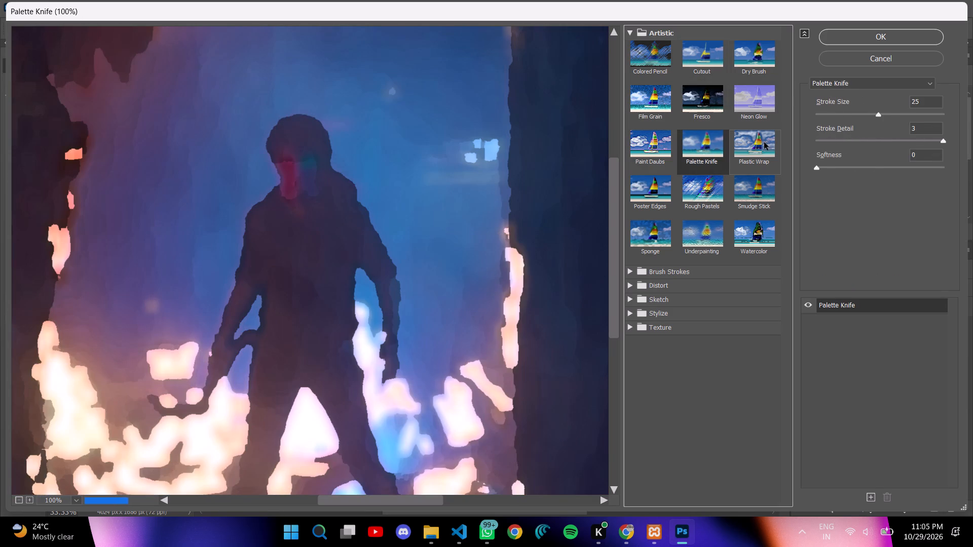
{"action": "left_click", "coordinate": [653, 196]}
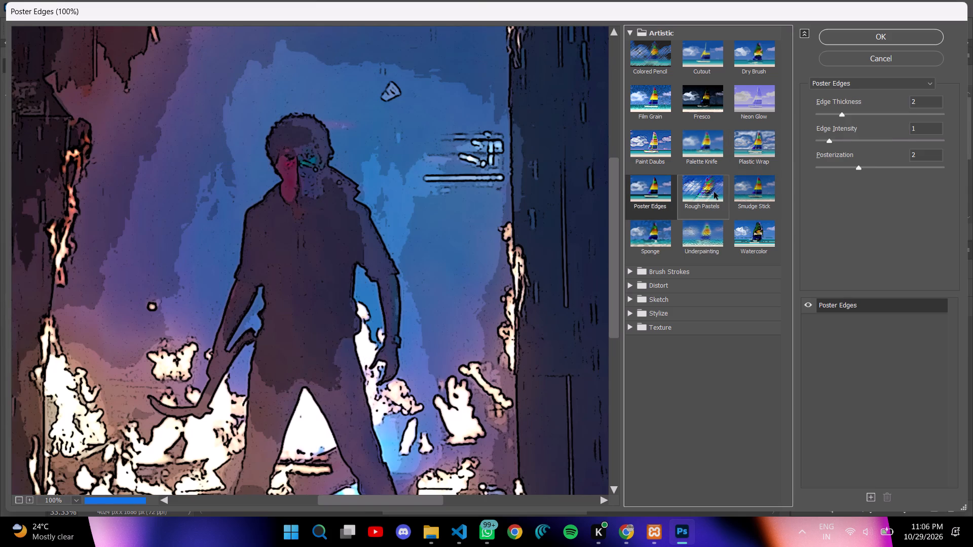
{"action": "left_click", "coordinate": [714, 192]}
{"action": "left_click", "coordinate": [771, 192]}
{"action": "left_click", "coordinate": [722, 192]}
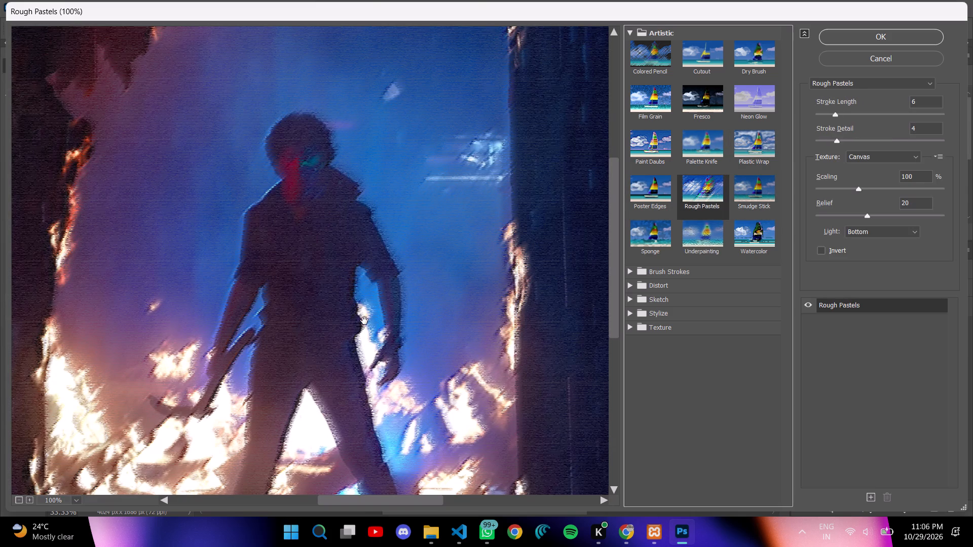
Examine the Rough Pastels preview from the flames on the ground up to the silhouetted figure.
{"action": "scroll", "coordinate": [364, 321], "scroll_direction": "down", "scroll_amount": 6, "text": "ctrl"}
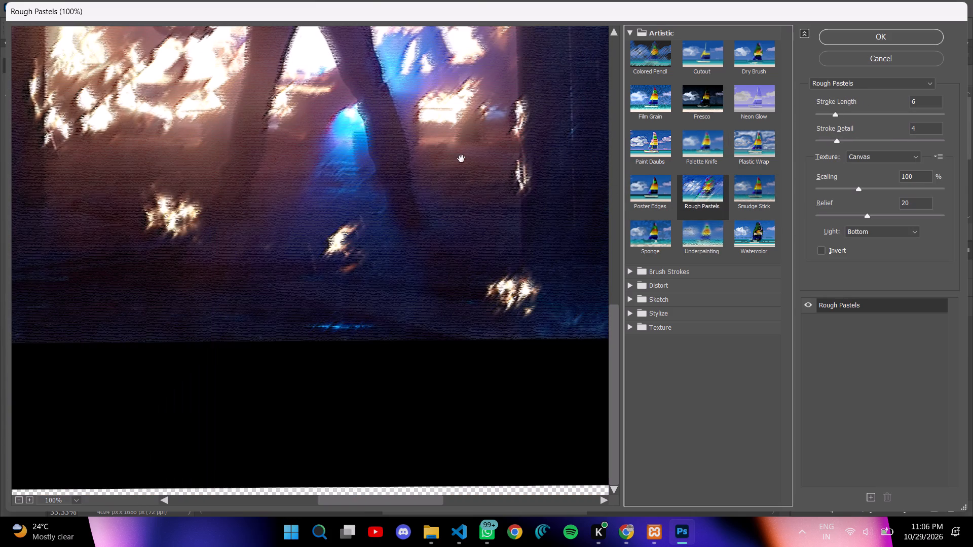
{"action": "double_click", "coordinate": [396, 217]}
{"action": "left_click_drag", "start_coordinate": [349, 213], "coordinate": [346, 389]}
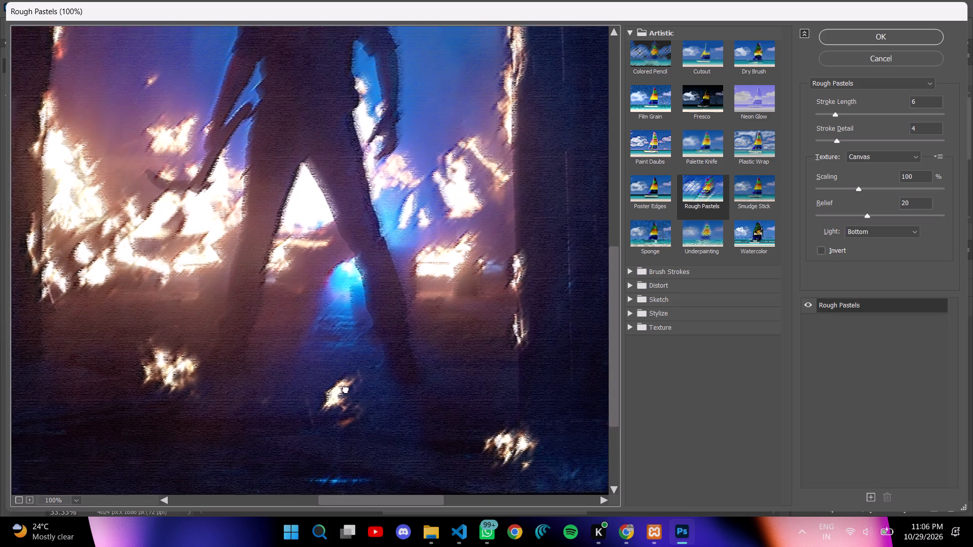
{"action": "left_click_drag", "start_coordinate": [346, 389], "coordinate": [343, 444]}
{"action": "left_click_drag", "start_coordinate": [341, 281], "coordinate": [343, 411]}
{"action": "left_click_drag", "start_coordinate": [335, 267], "coordinate": [336, 285]}
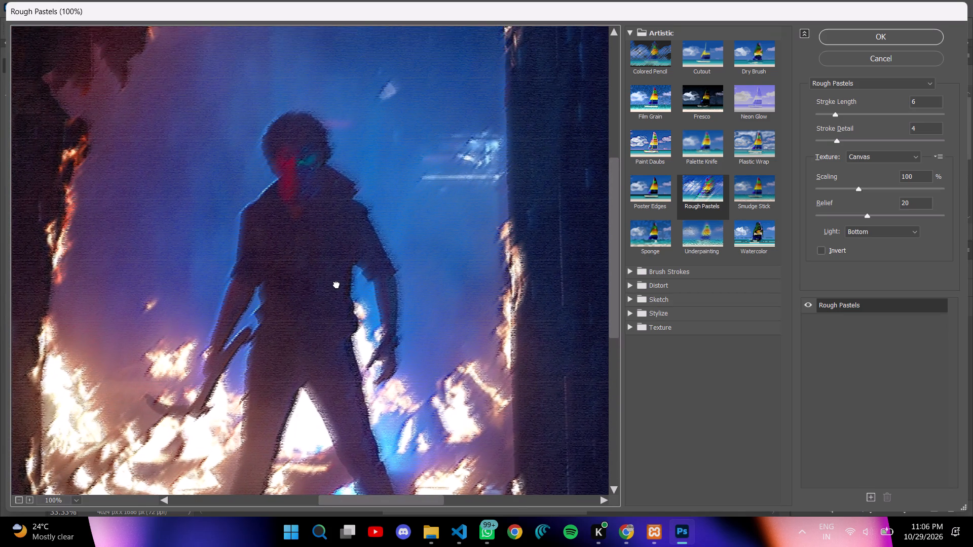
{"action": "left_click_drag", "start_coordinate": [336, 285], "coordinate": [335, 275]}
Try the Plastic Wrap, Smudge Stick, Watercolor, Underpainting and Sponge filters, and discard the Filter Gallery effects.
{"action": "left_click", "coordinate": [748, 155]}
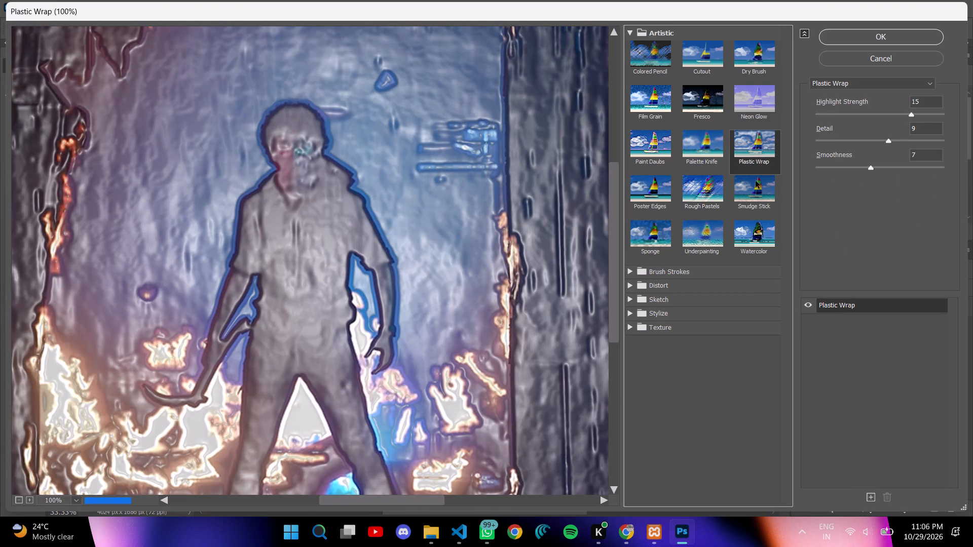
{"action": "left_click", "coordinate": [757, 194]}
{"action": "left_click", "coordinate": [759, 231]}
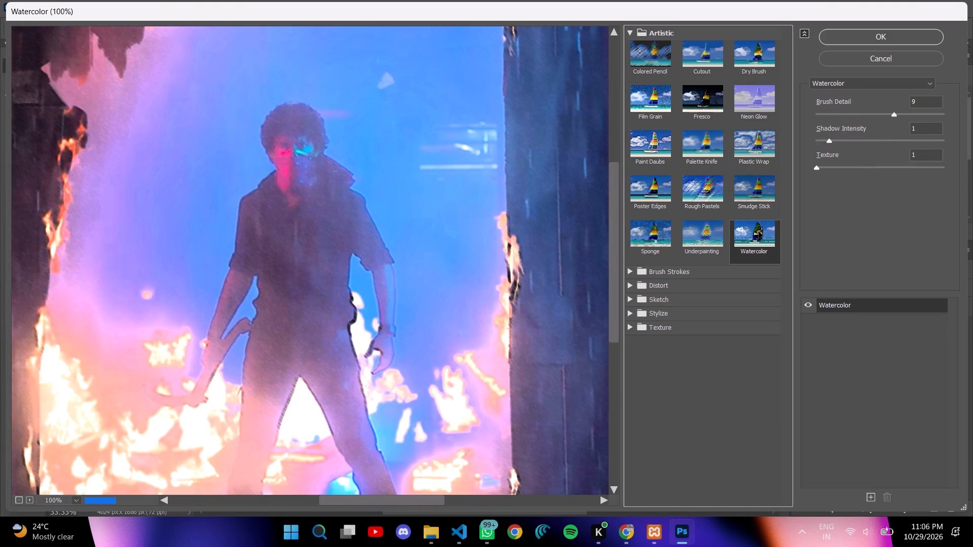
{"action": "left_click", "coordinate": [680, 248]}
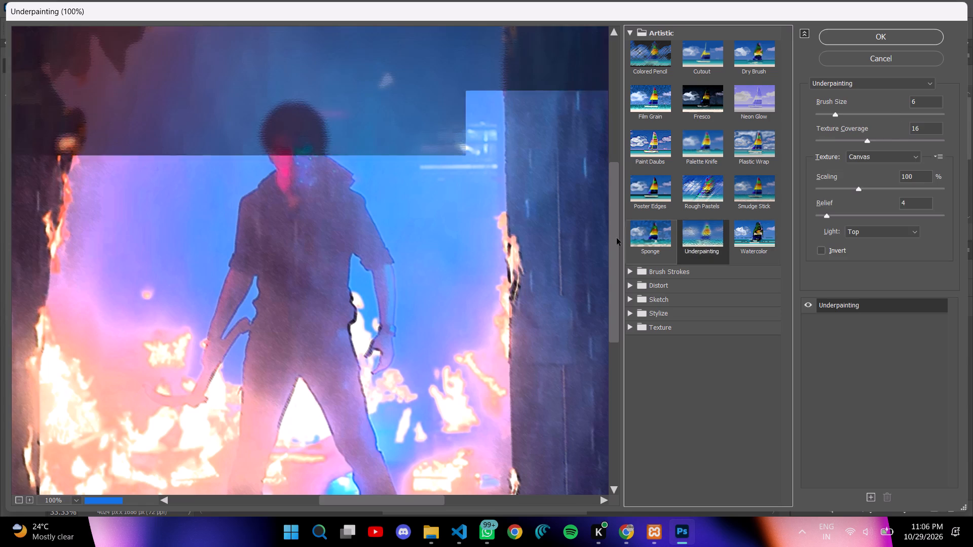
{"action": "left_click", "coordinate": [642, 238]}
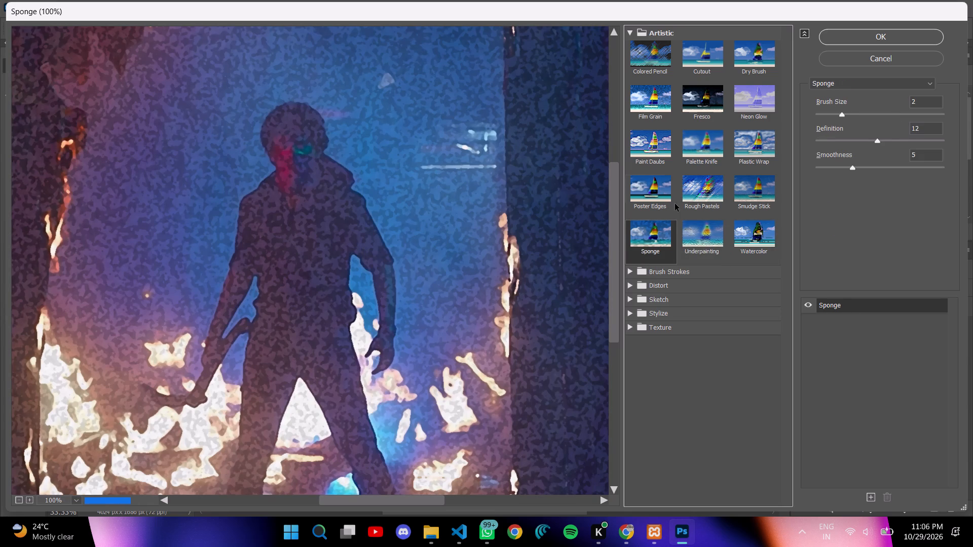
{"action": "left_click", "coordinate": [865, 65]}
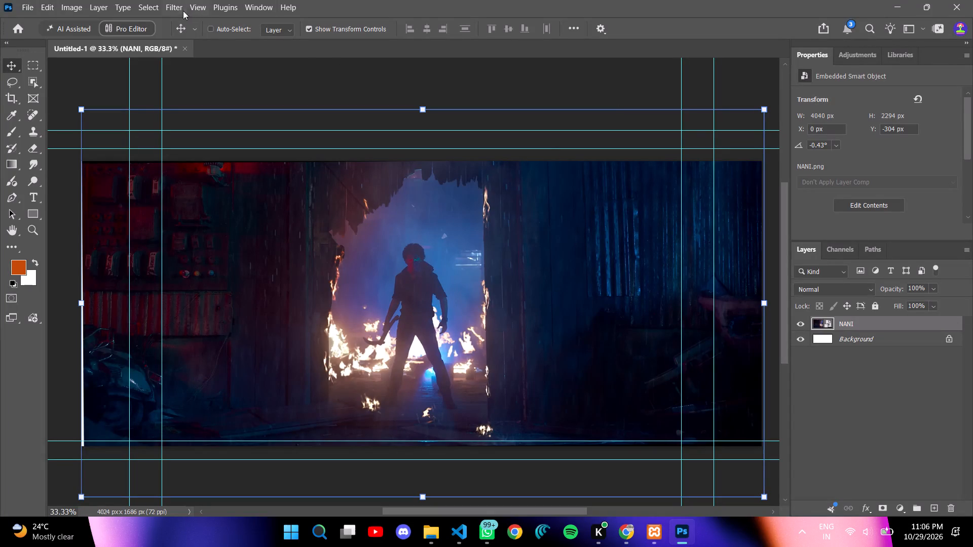
Start HDR Toning, accept flattening the document, and set the Edge Glow radius to 1 px and strength to 0.10.
{"action": "left_click", "coordinate": [206, 3]}
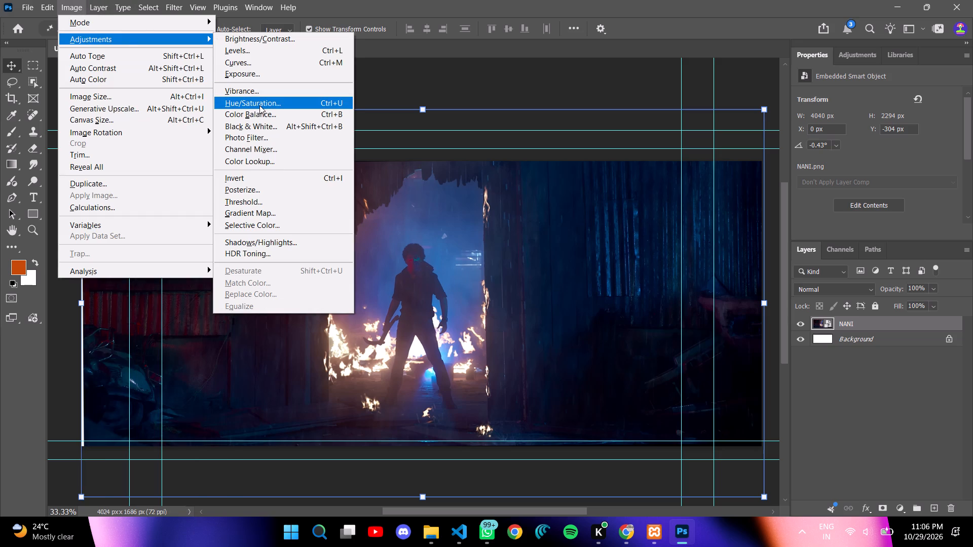
{"action": "left_click", "coordinate": [276, 251]}
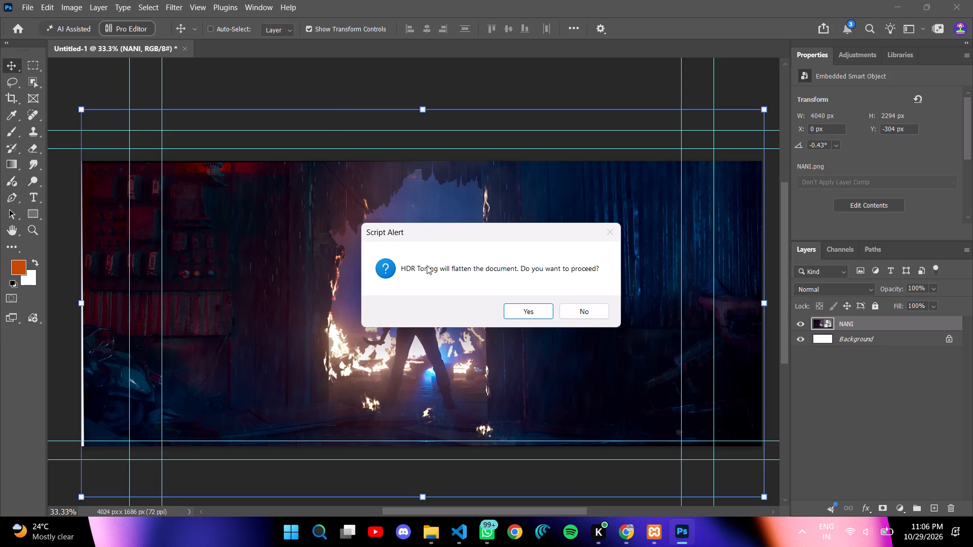
{"action": "left_click", "coordinate": [527, 316]}
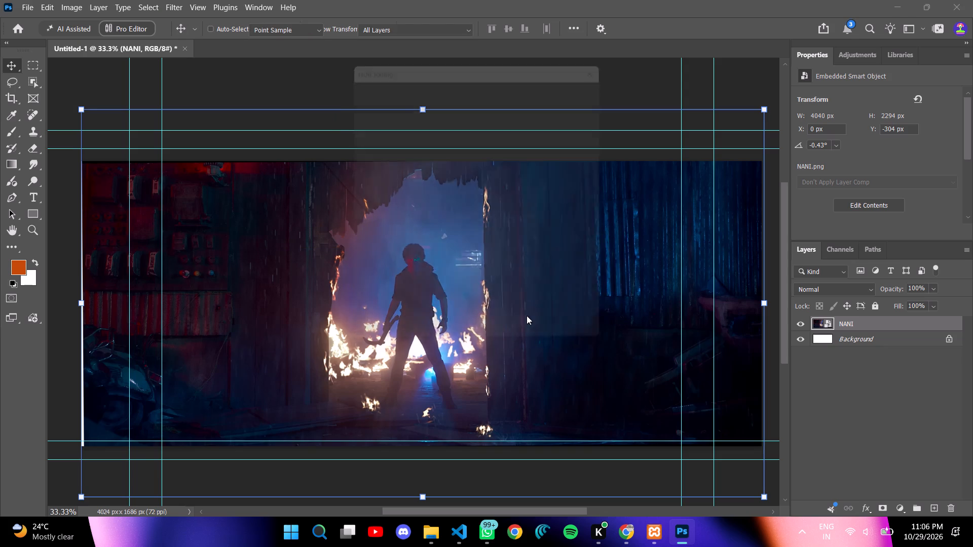
{"action": "left_click_drag", "start_coordinate": [474, 57], "coordinate": [655, 124]}
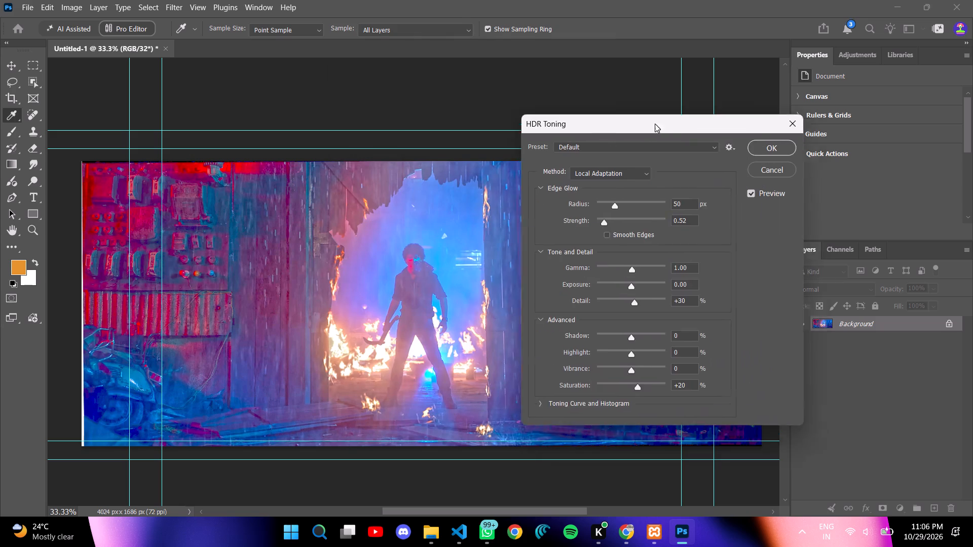
{"action": "left_click_drag", "start_coordinate": [655, 124], "coordinate": [706, 113]}
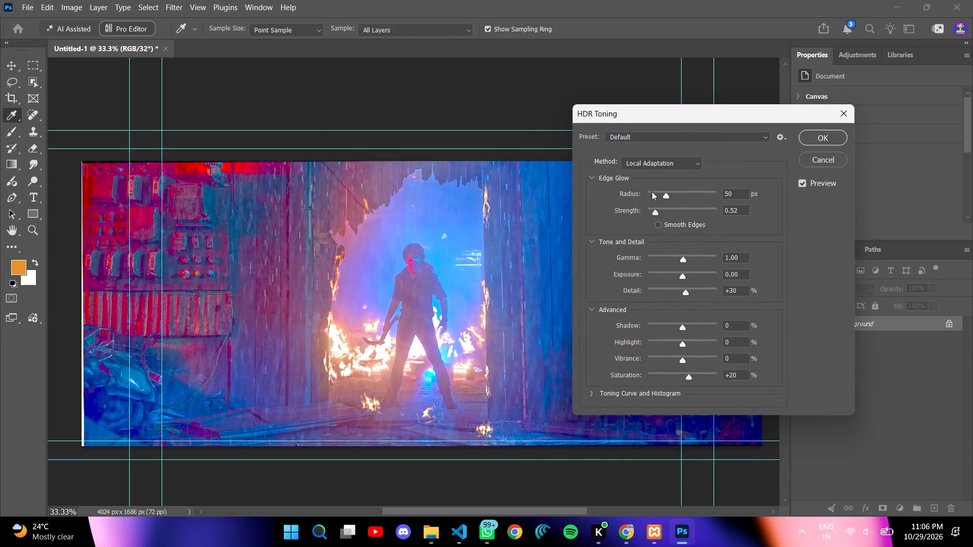
{"action": "triple_click", "coordinate": [652, 191]}
{"action": "double_click", "coordinate": [652, 191]}
{"action": "left_click_drag", "start_coordinate": [652, 191], "coordinate": [640, 192]}
{"action": "left_click_drag", "start_coordinate": [655, 211], "coordinate": [719, 208]}
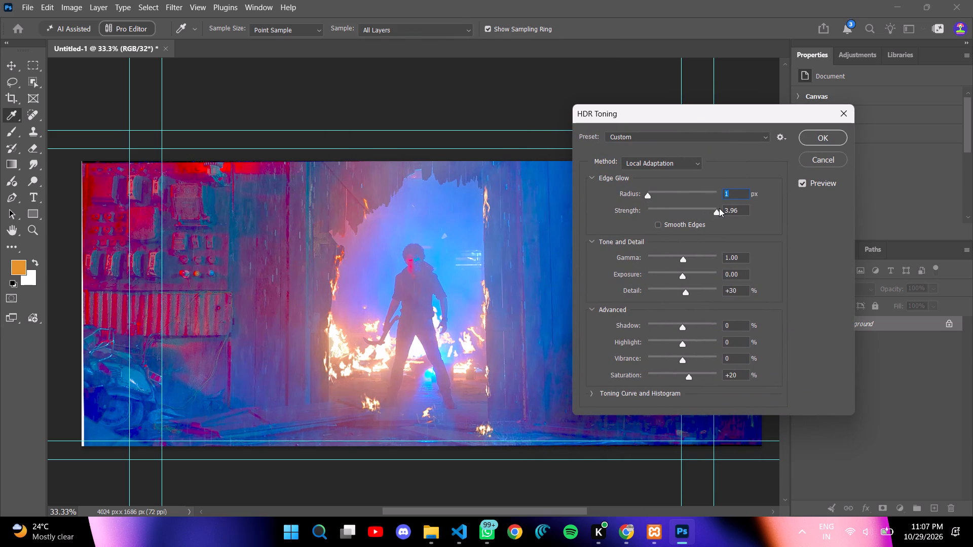
{"action": "left_click_drag", "start_coordinate": [719, 208], "coordinate": [574, 215]}
Compare both extremes of the HDR Toning gamma and set it to 9.99.
{"action": "left_click_drag", "start_coordinate": [681, 258], "coordinate": [622, 259]}
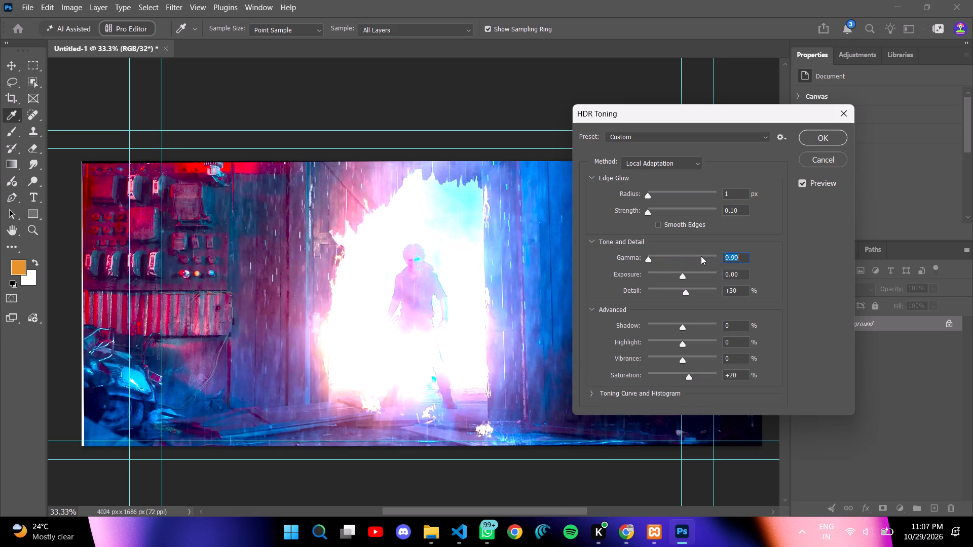
{"action": "left_click", "coordinate": [701, 256]}
{"action": "left_click_drag", "start_coordinate": [701, 256], "coordinate": [728, 257]}
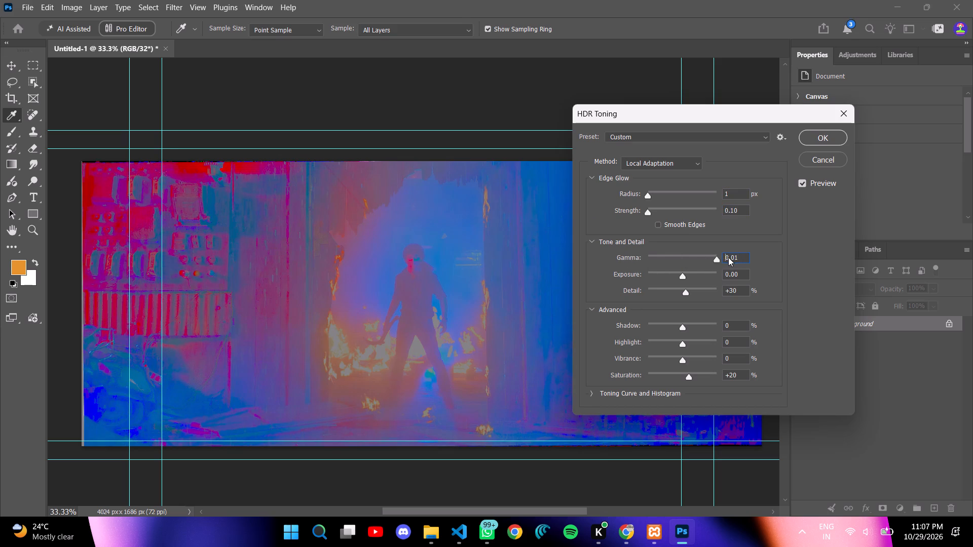
{"action": "left_click_drag", "start_coordinate": [728, 257], "coordinate": [570, 266]}
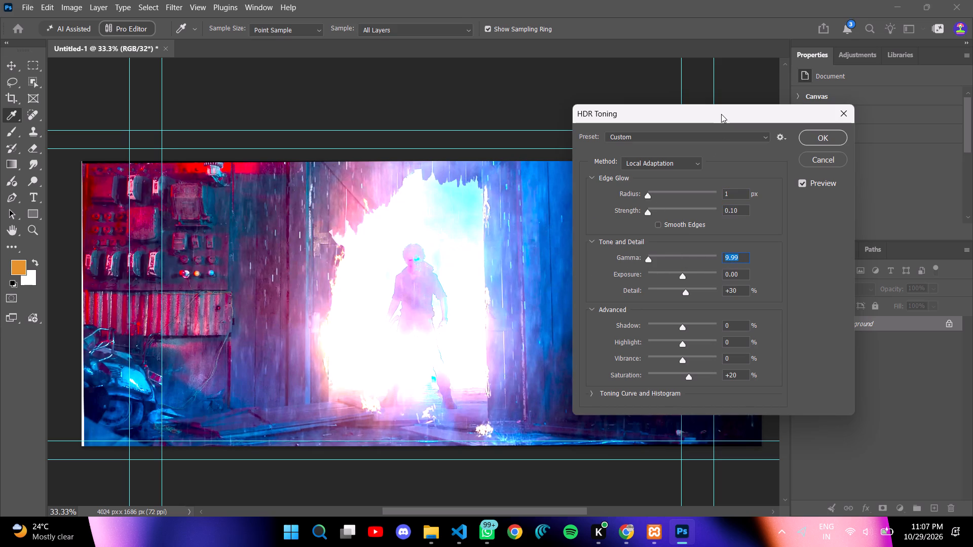
With the whole image in view, set the HDR Toning exposure to -3.90 and detail to +300%.
{"action": "left_click_drag", "start_coordinate": [684, 110], "coordinate": [403, 175]}
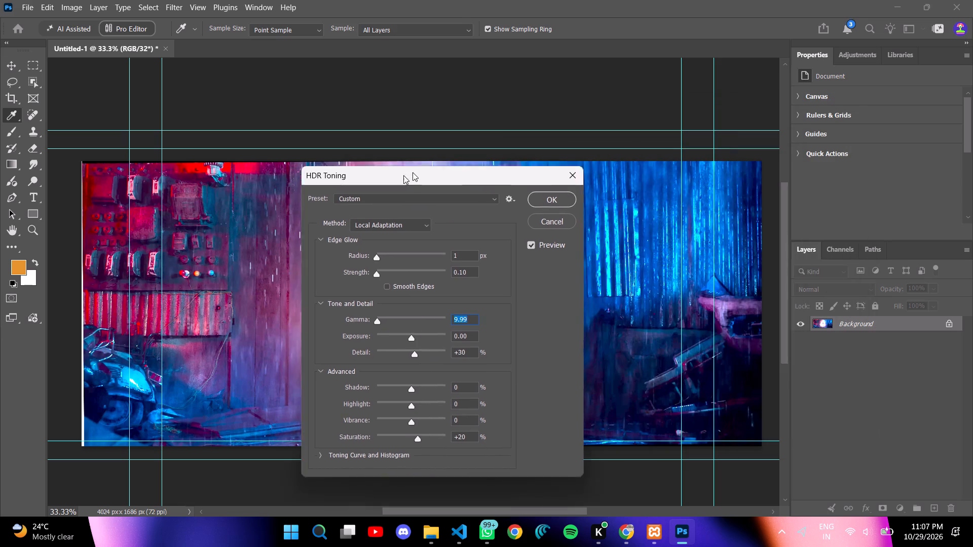
{"action": "left_click_drag", "start_coordinate": [403, 175], "coordinate": [712, 108]}
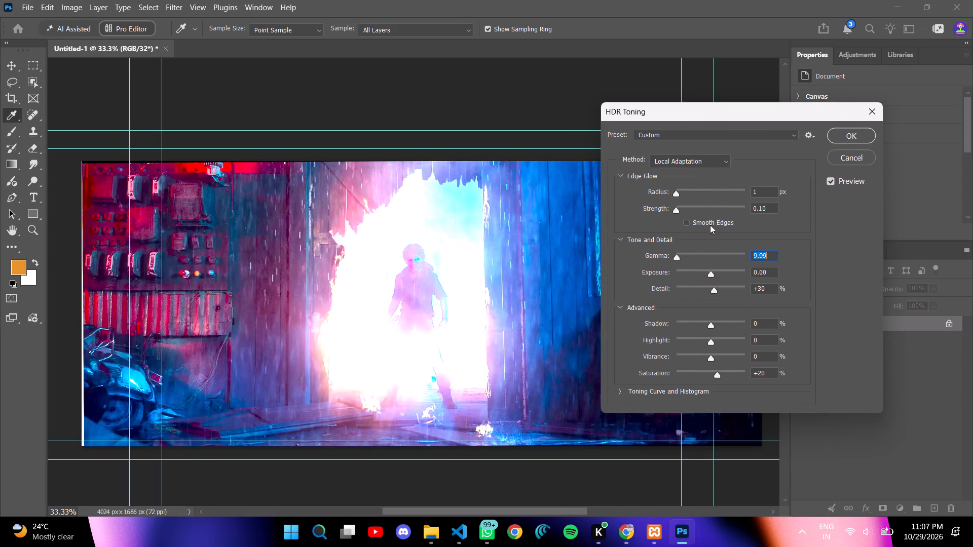
{"action": "left_click", "coordinate": [693, 270]}
{"action": "left_click_drag", "start_coordinate": [693, 270], "coordinate": [662, 271]}
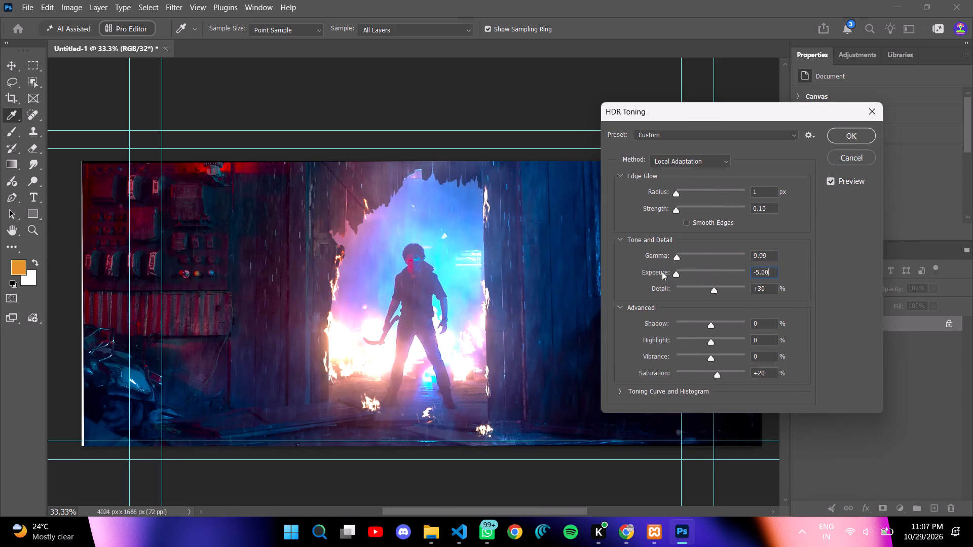
{"action": "left_click_drag", "start_coordinate": [662, 271], "coordinate": [648, 273]}
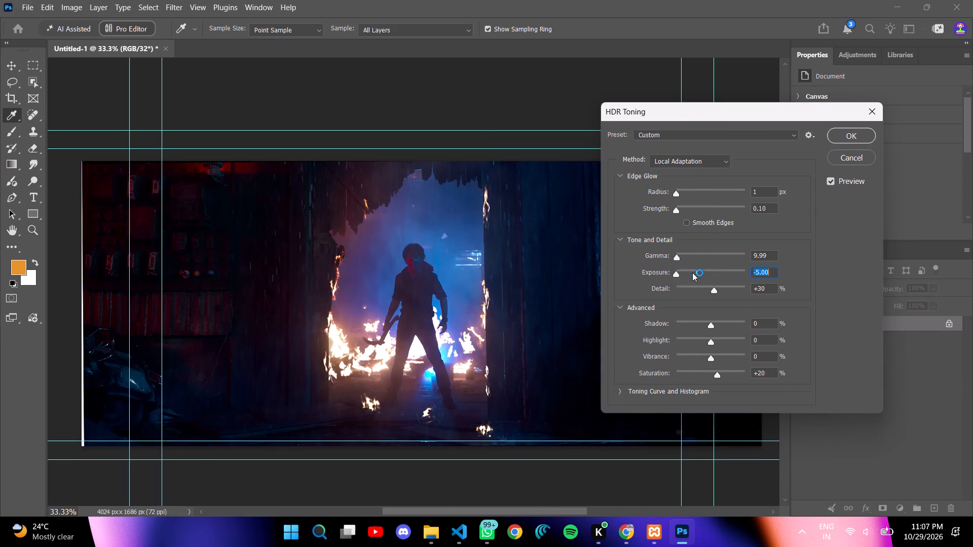
{"action": "left_click_drag", "start_coordinate": [760, 106], "coordinate": [885, 122]}
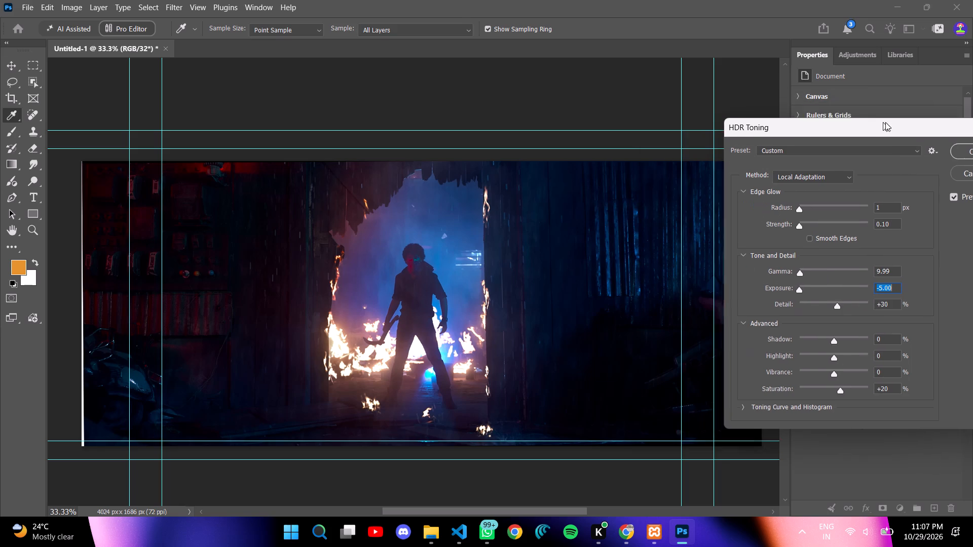
{"action": "left_click_drag", "start_coordinate": [885, 122], "coordinate": [918, 100]}
{"action": "left_click", "coordinate": [849, 260]}
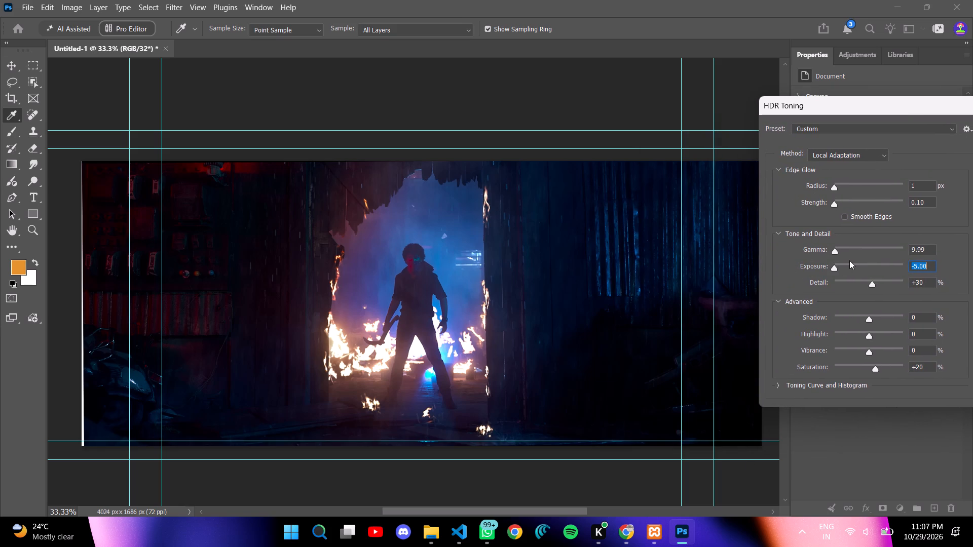
{"action": "left_click_drag", "start_coordinate": [833, 268], "coordinate": [850, 268]}
{"action": "left_click_drag", "start_coordinate": [850, 268], "coordinate": [851, 269]}
{"action": "left_click_drag", "start_coordinate": [851, 269], "coordinate": [842, 269]}
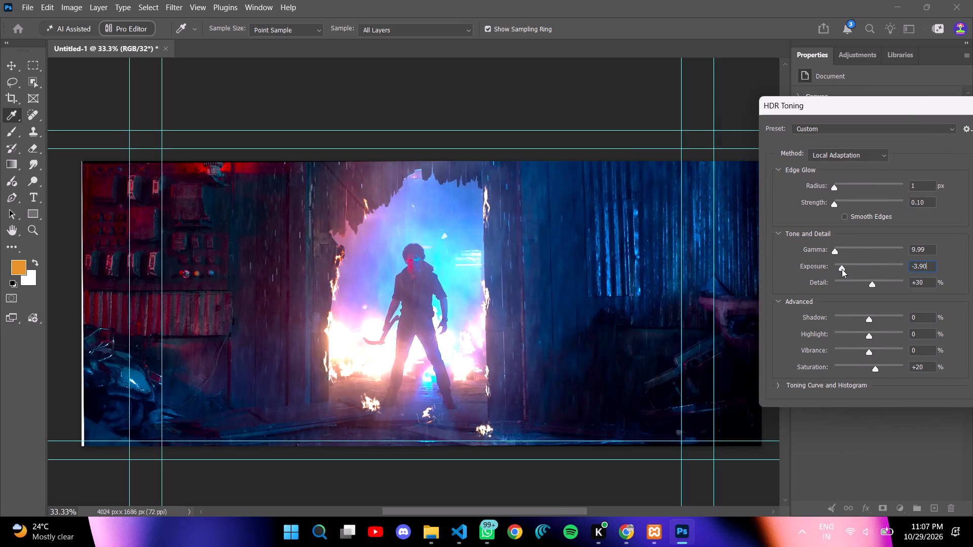
{"action": "left_click", "coordinate": [843, 278]}
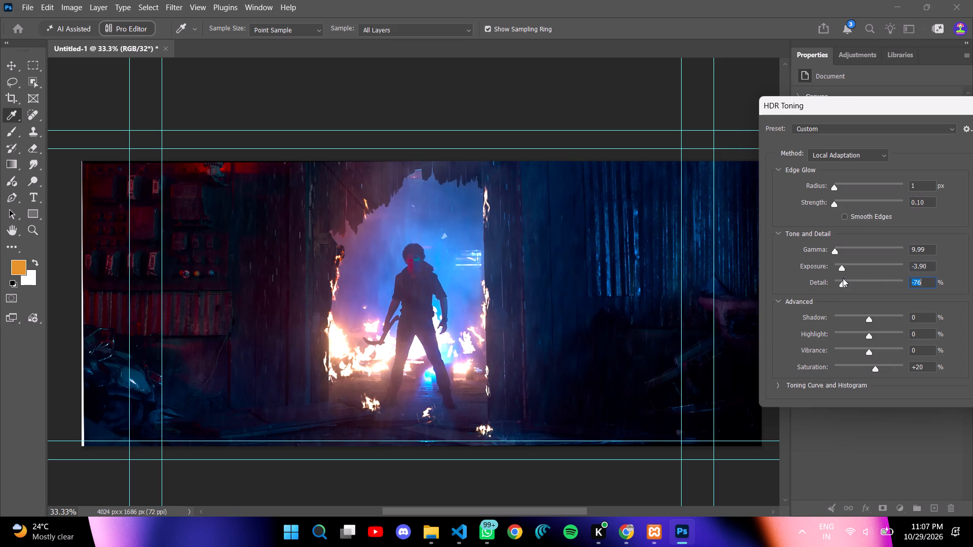
{"action": "left_click_drag", "start_coordinate": [843, 278], "coordinate": [819, 290]}
{"action": "left_click_drag", "start_coordinate": [837, 282], "coordinate": [913, 279]}
Set the Advanced HDR Toning shadow to +100% and highlight to -23%, comparing lower and higher values of each.
{"action": "left_click_drag", "start_coordinate": [848, 313], "coordinate": [828, 316]}
{"action": "left_click_drag", "start_coordinate": [828, 316], "coordinate": [795, 315]}
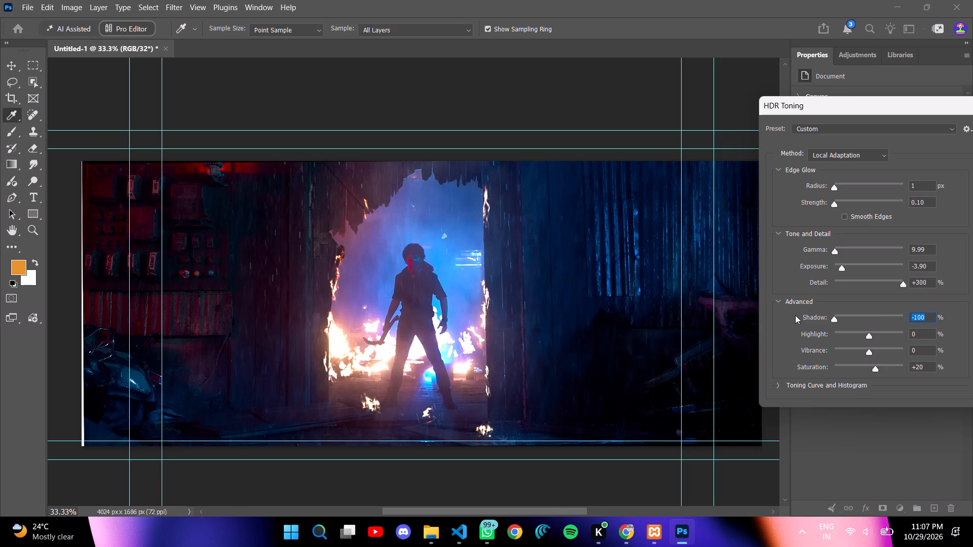
{"action": "left_click", "coordinate": [871, 318]}
{"action": "left_click_drag", "start_coordinate": [871, 318], "coordinate": [906, 315]}
{"action": "left_click_drag", "start_coordinate": [866, 338], "coordinate": [824, 338]}
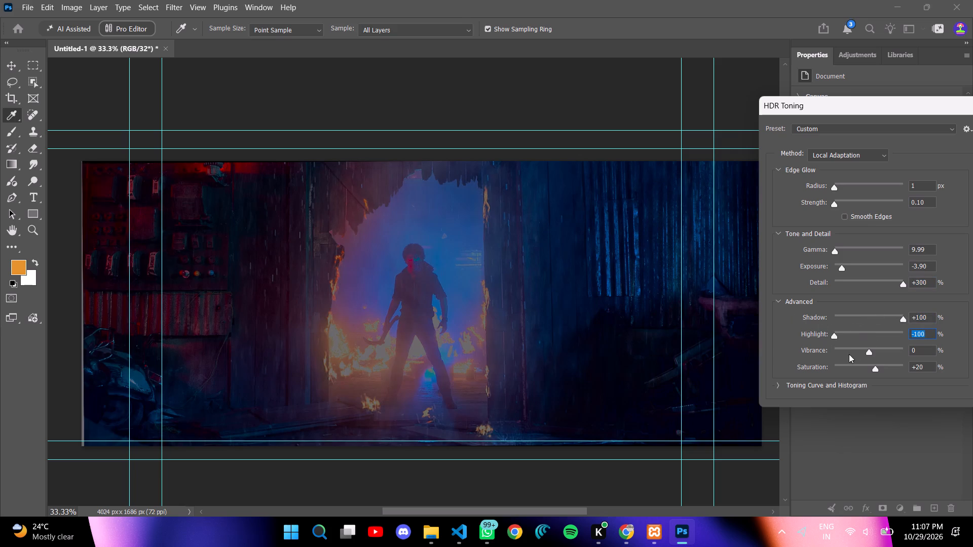
{"action": "left_click", "coordinate": [862, 332]}
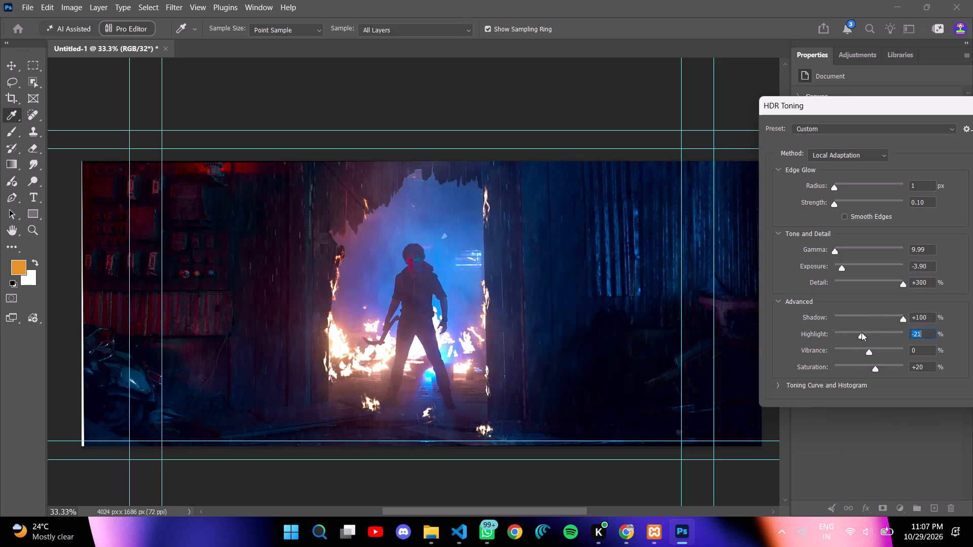
{"action": "left_click_drag", "start_coordinate": [862, 332], "coordinate": [878, 332]}
{"action": "double_click", "coordinate": [861, 332]}
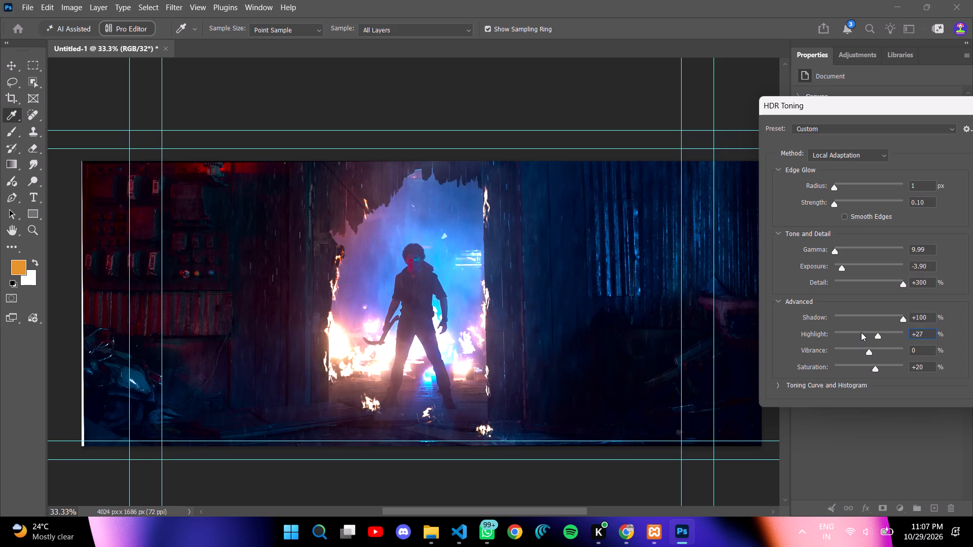
{"action": "left_click", "coordinate": [861, 332]}
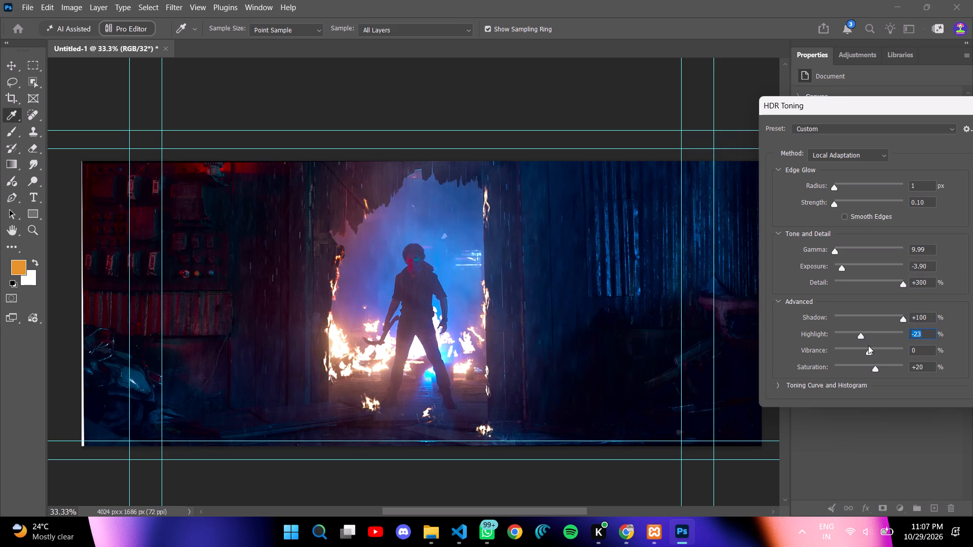
Try the HDR Toning vibrance at low and high extremes and set it to -23%.
{"action": "left_click", "coordinate": [851, 346]}
{"action": "left_click_drag", "start_coordinate": [851, 346], "coordinate": [844, 346]}
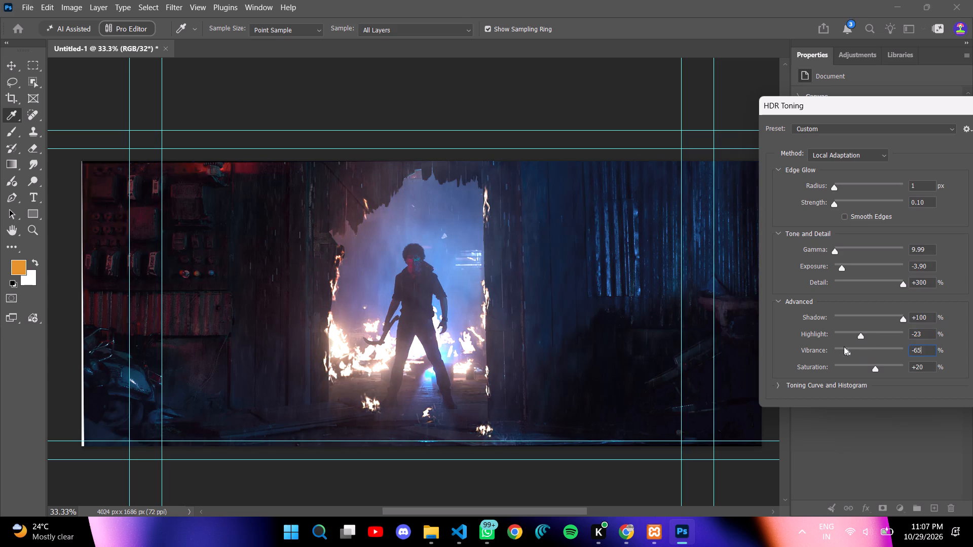
{"action": "left_click_drag", "start_coordinate": [844, 346], "coordinate": [833, 346]}
{"action": "left_click_drag", "start_coordinate": [833, 346], "coordinate": [914, 349]}
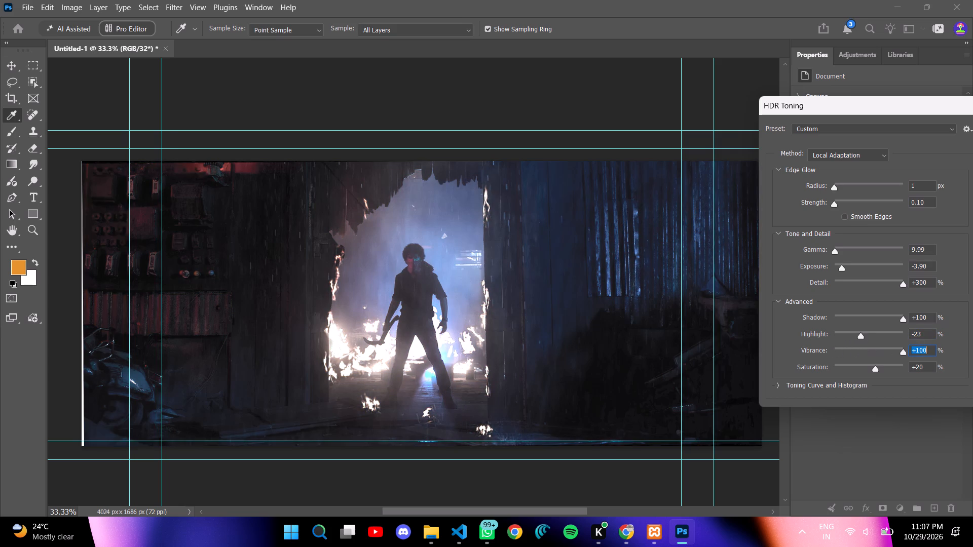
{"action": "left_click", "coordinate": [891, 350]}
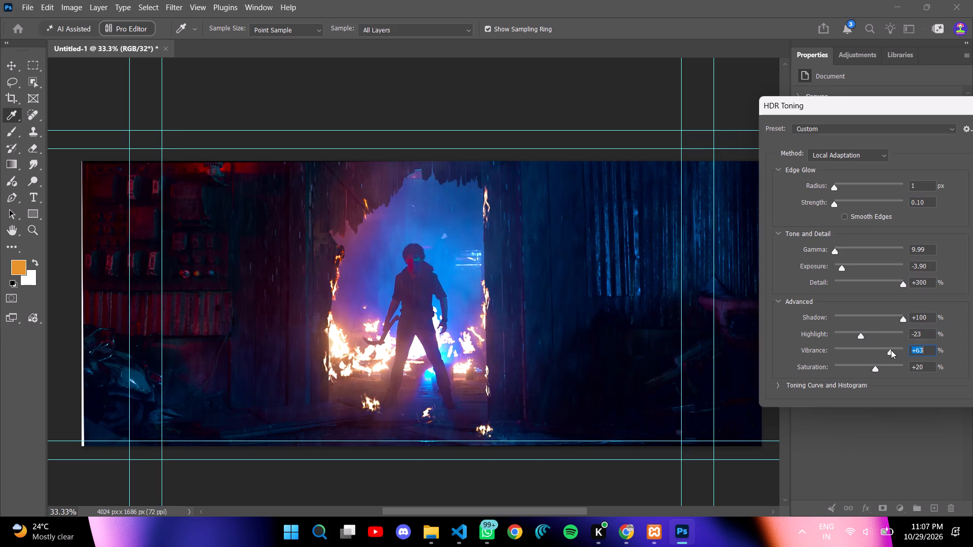
{"action": "left_click", "coordinate": [879, 350]}
{"action": "left_click", "coordinate": [873, 350]}
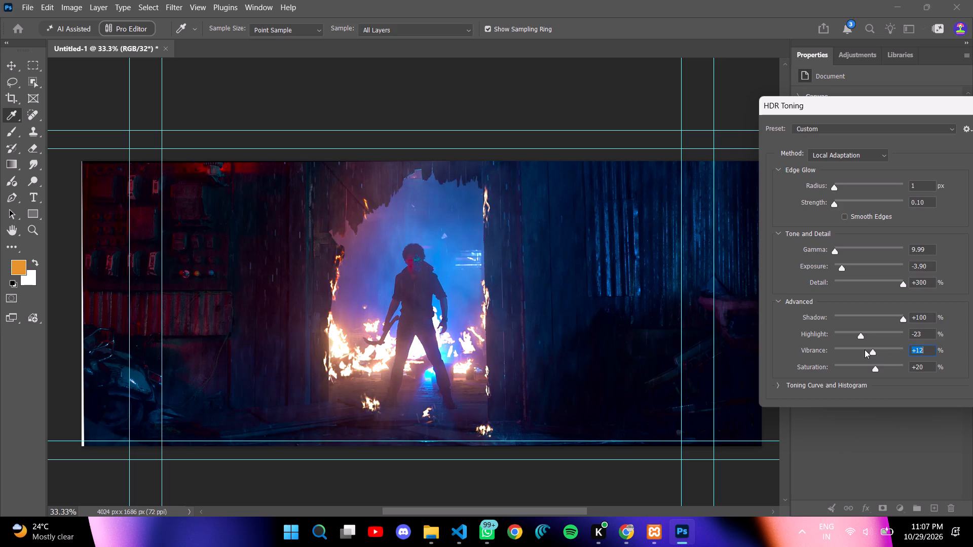
{"action": "left_click", "coordinate": [865, 349]}
{"action": "left_click", "coordinate": [854, 349]}
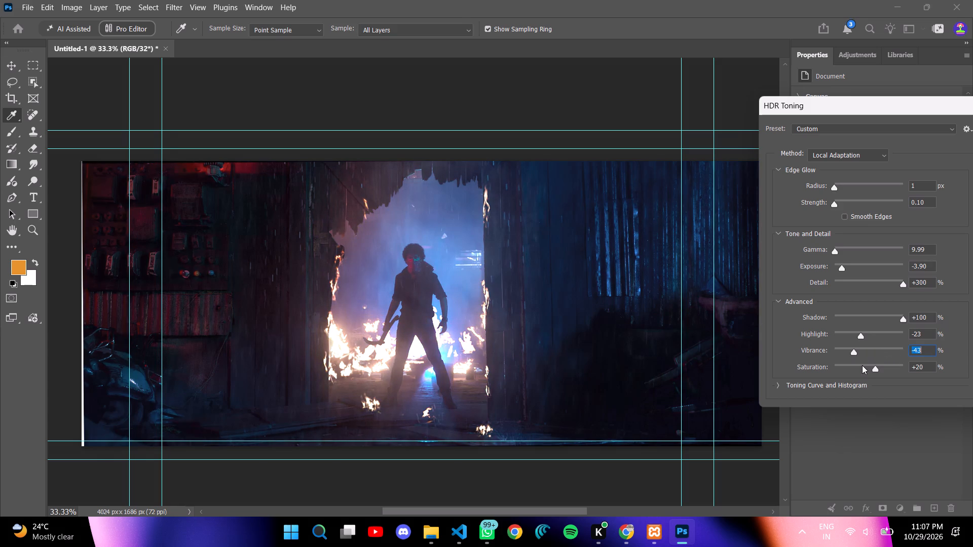
{"action": "left_click", "coordinate": [861, 350]}
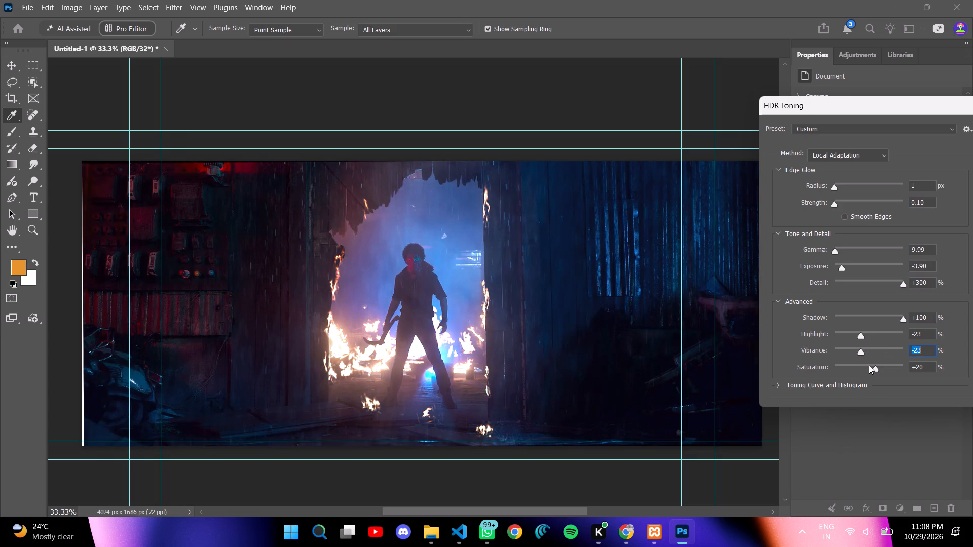
Set the HDR Toning saturation to -10%.
{"action": "left_click", "coordinate": [869, 365]}
{"action": "left_click", "coordinate": [869, 365]}
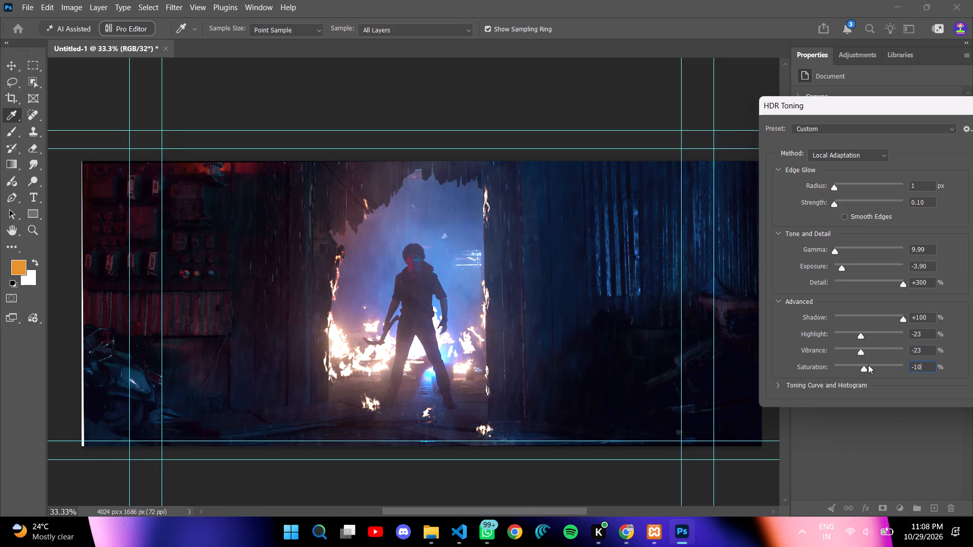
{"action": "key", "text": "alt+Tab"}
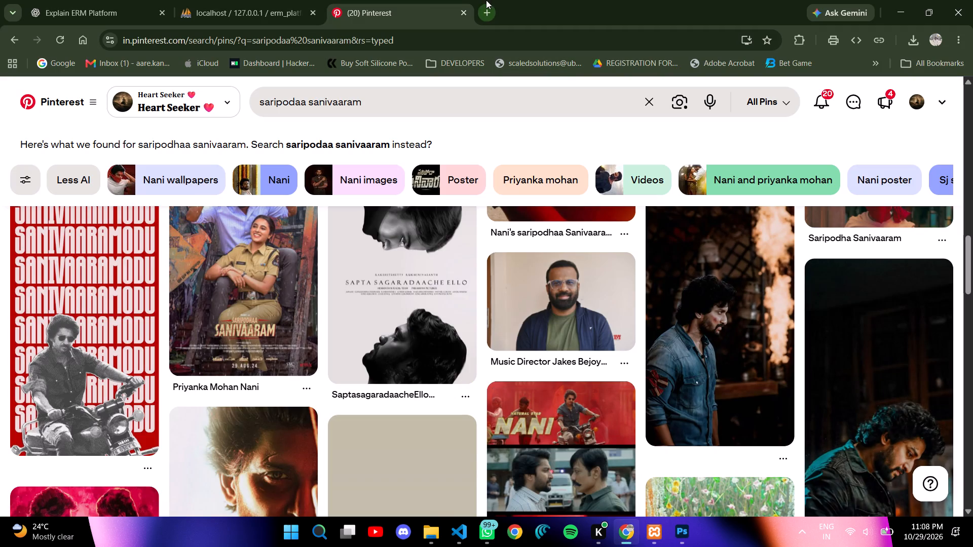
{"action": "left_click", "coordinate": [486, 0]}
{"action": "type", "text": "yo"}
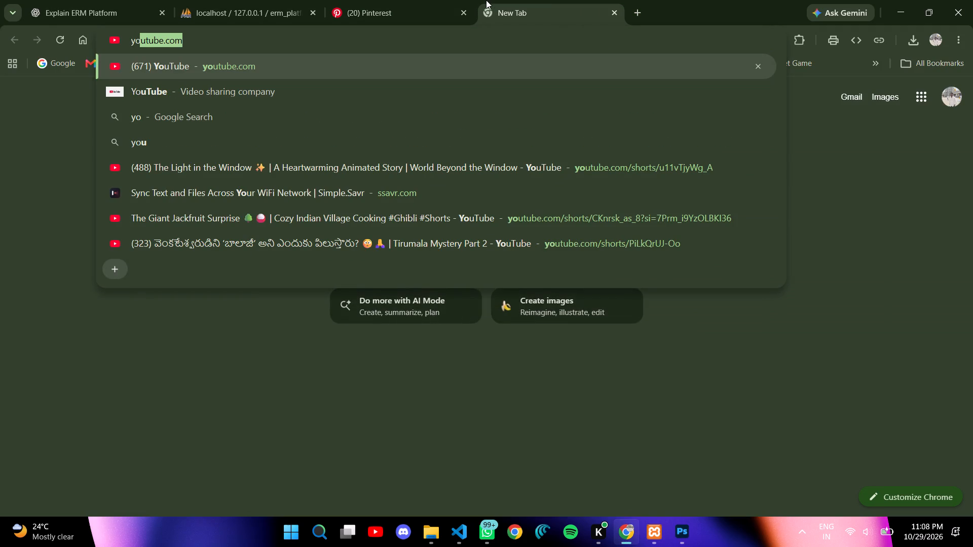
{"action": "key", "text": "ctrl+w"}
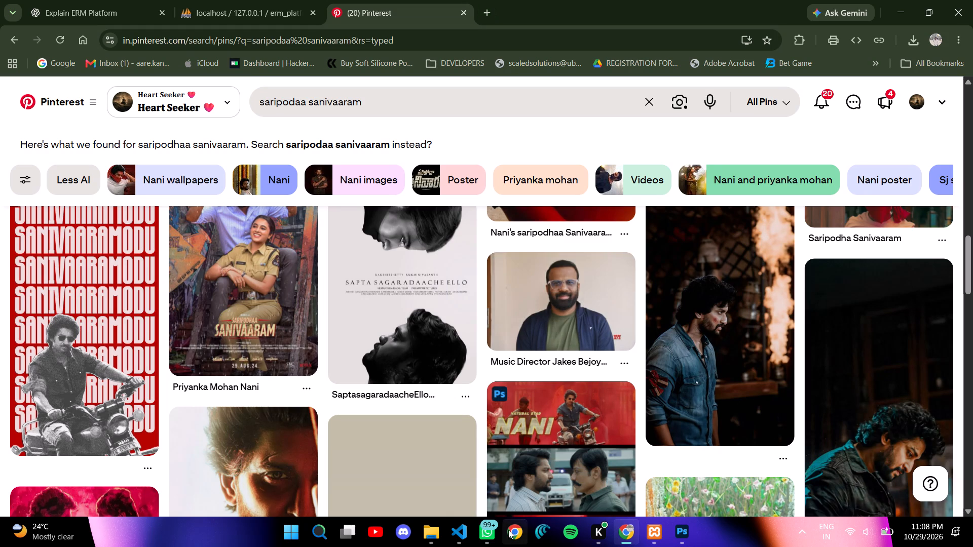
Switch to Chrome with the last WORK profile in the profile chooser and open YouTube.
{"action": "left_click", "coordinate": [512, 530]}
{"action": "scroll", "coordinate": [403, 323], "scroll_direction": "down", "scroll_amount": 3}
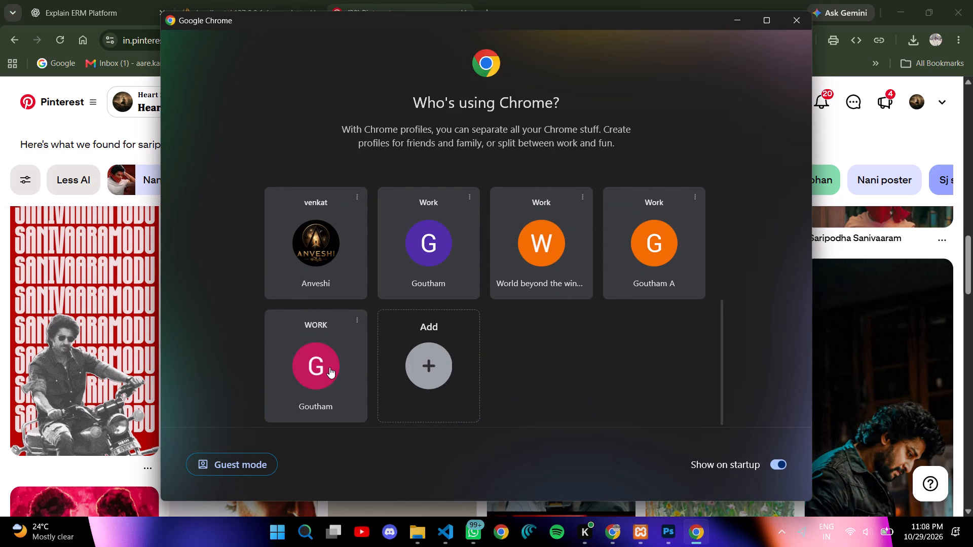
{"action": "left_click", "coordinate": [329, 367]}
{"action": "key", "text": "y"}
{"action": "key", "text": "Return"}
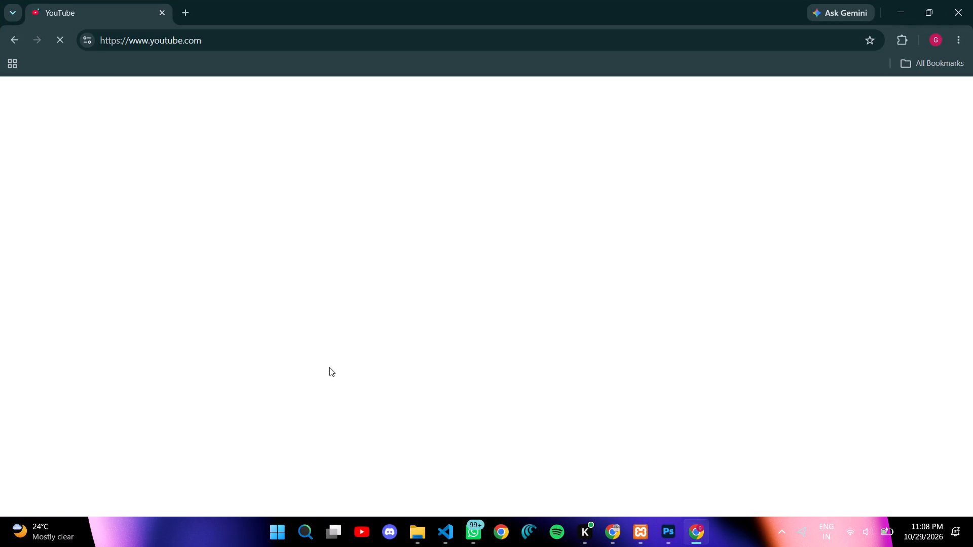
{"action": "key", "text": "alt+Tab"}
{"action": "key", "text": "alt+Tab"}
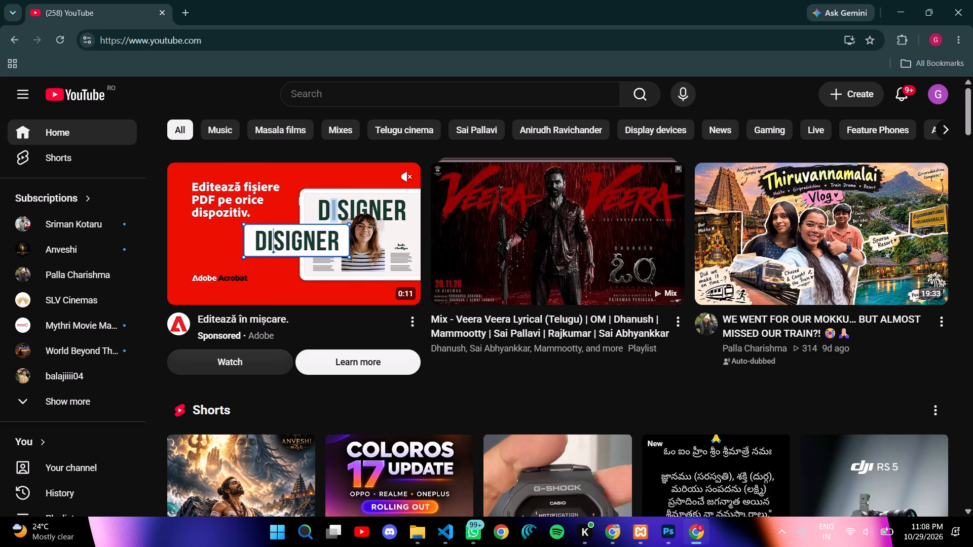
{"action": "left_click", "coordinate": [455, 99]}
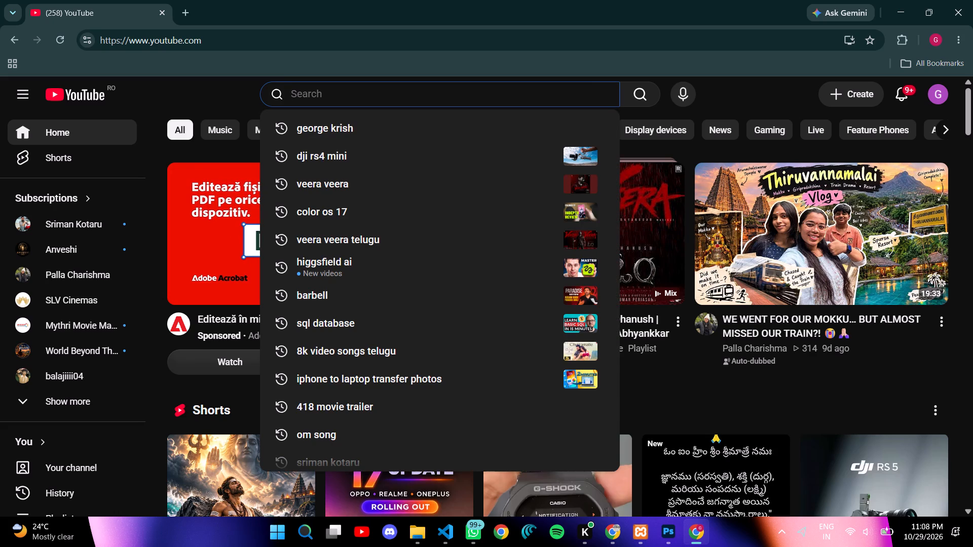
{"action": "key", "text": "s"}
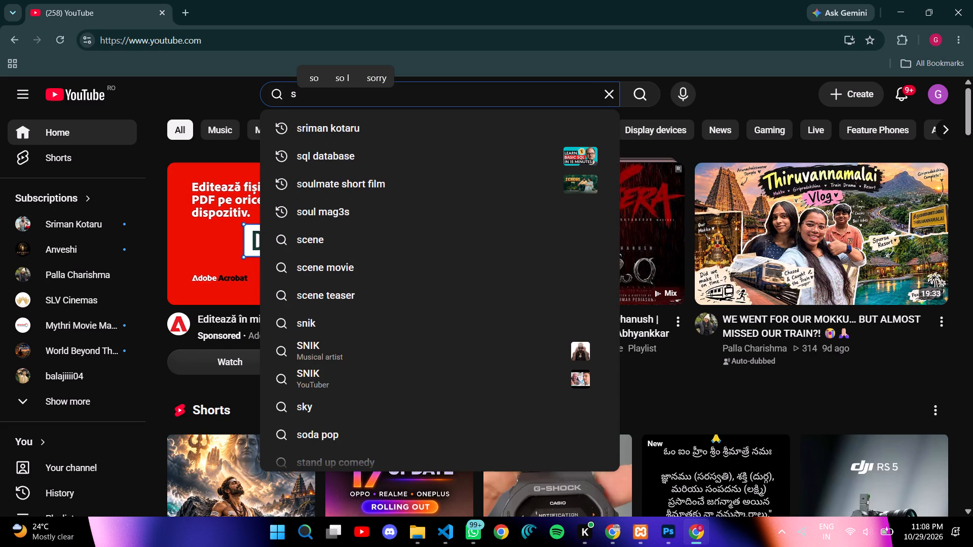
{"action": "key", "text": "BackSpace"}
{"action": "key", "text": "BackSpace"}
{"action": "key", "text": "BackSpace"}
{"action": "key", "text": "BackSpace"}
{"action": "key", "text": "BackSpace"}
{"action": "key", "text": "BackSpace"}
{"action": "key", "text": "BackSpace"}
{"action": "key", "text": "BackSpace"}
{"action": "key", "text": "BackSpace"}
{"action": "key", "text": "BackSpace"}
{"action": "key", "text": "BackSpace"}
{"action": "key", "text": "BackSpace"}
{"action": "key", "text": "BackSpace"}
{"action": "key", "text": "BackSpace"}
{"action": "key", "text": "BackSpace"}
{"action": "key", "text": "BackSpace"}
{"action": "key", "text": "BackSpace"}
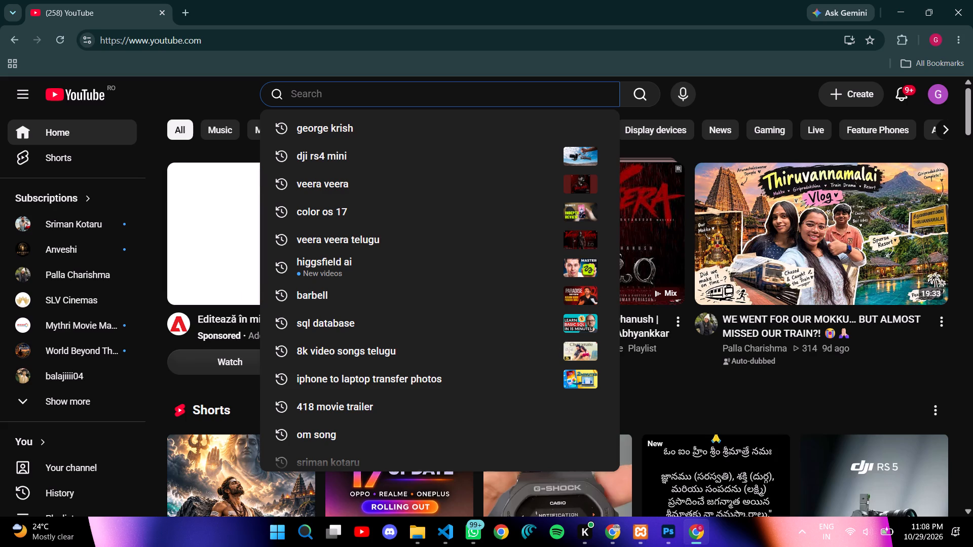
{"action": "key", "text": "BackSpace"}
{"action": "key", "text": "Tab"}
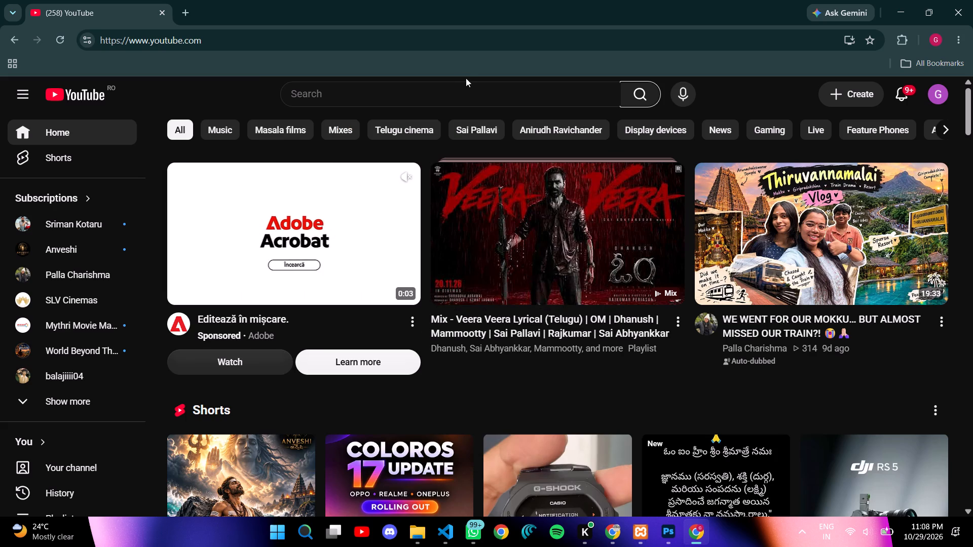
Search YouTube for "saripodhaa sanivaaram", open the "#Nani31 Unchained" video and pause its playback.
{"action": "left_click", "coordinate": [452, 92]}
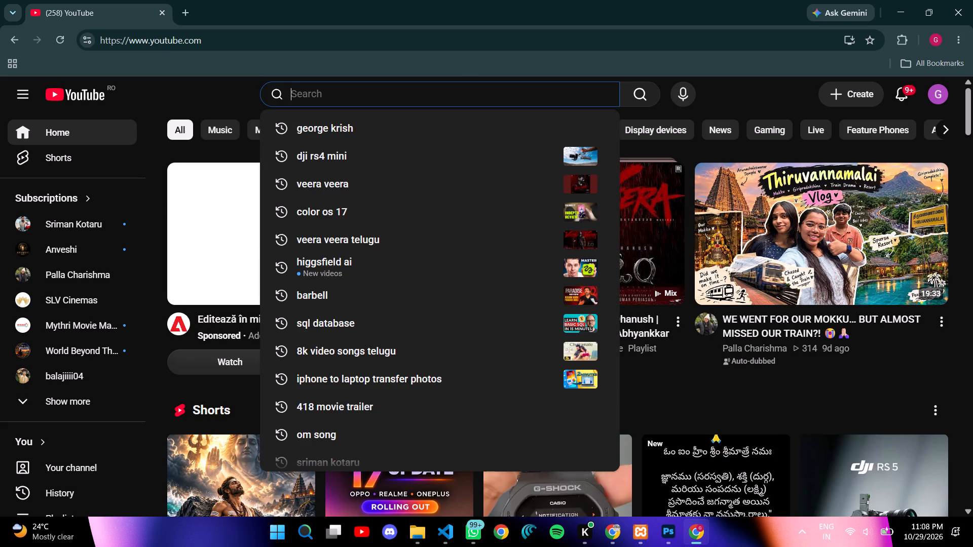
{"action": "type", "text": "saripod"}
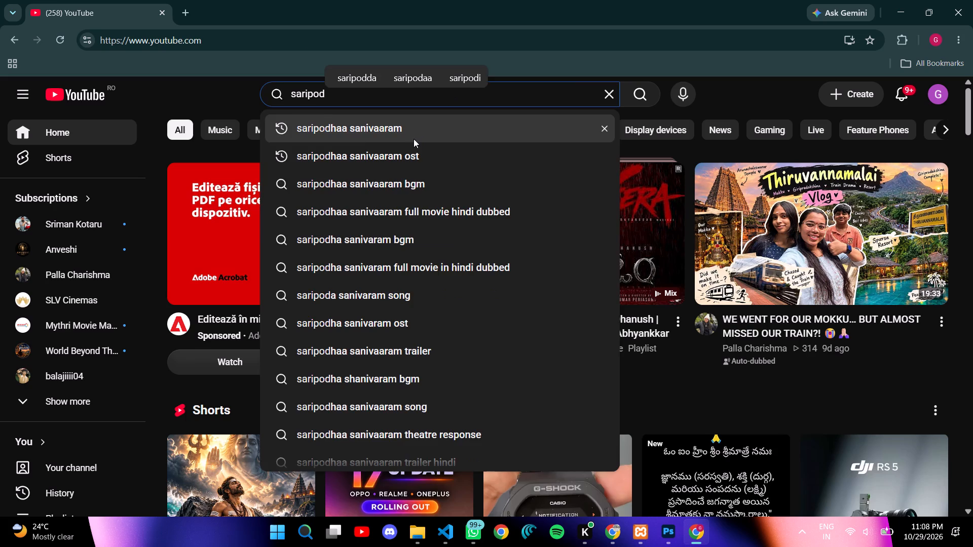
{"action": "left_click", "coordinate": [414, 139]}
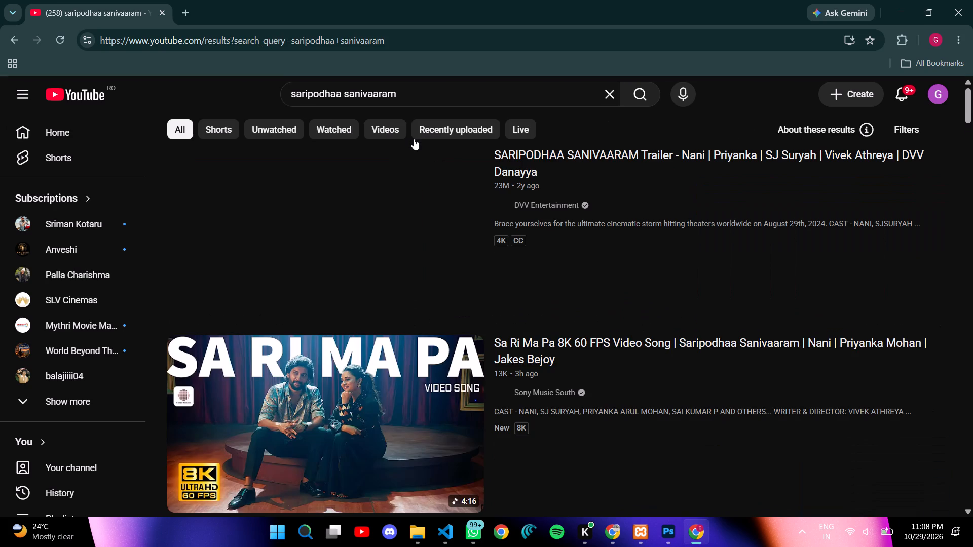
{"action": "scroll", "coordinate": [396, 280], "scroll_direction": "down", "scroll_amount": 3}
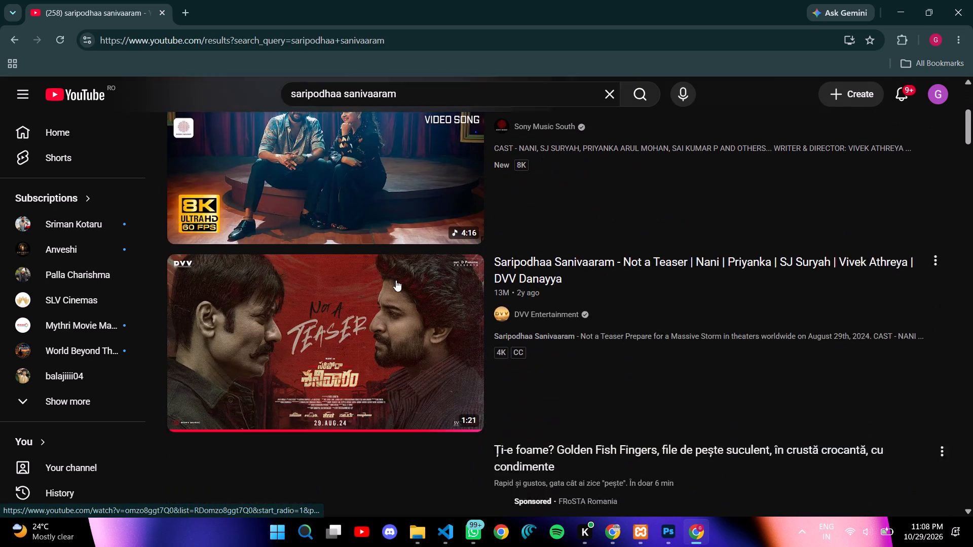
{"action": "scroll", "coordinate": [396, 280], "scroll_direction": "down", "scroll_amount": 8}
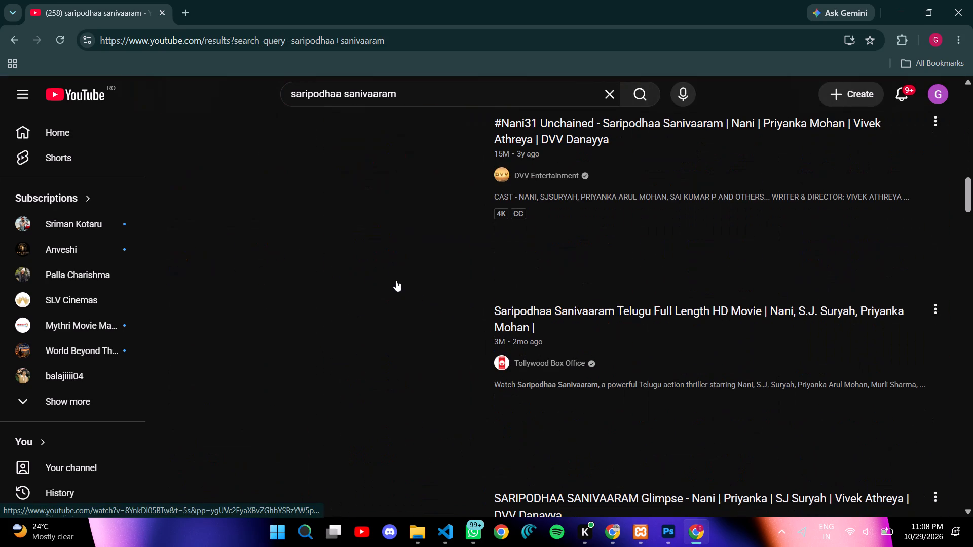
{"action": "scroll", "coordinate": [396, 280], "scroll_direction": "down", "scroll_amount": 1}
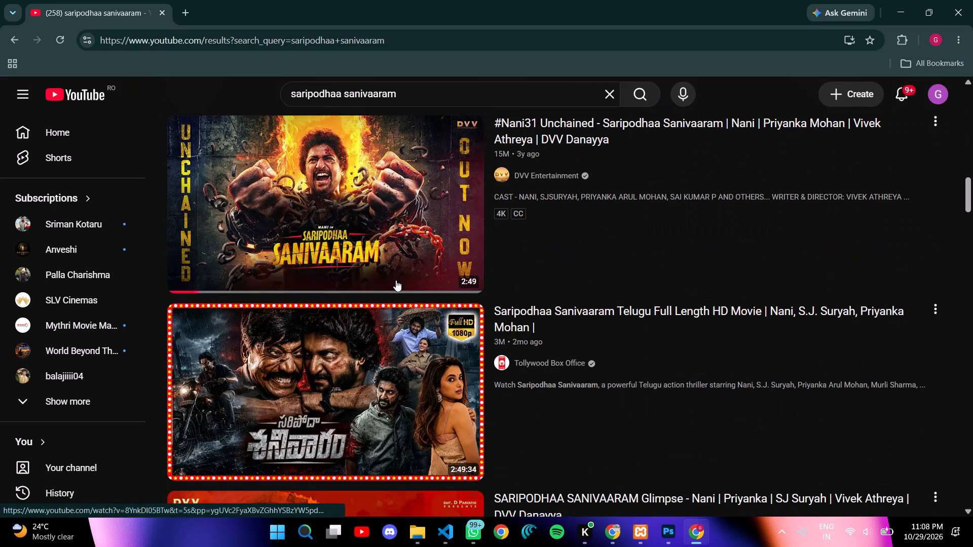
{"action": "scroll", "coordinate": [372, 235], "scroll_direction": "up", "scroll_amount": 1}
{"action": "left_click", "coordinate": [372, 235]}
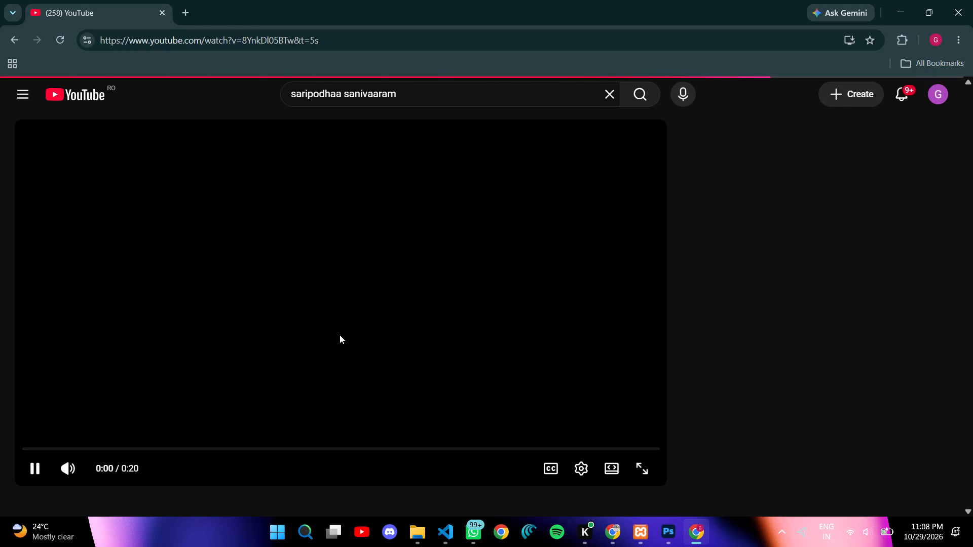
{"action": "left_click", "coordinate": [340, 335]}
{"action": "key", "text": "space"}
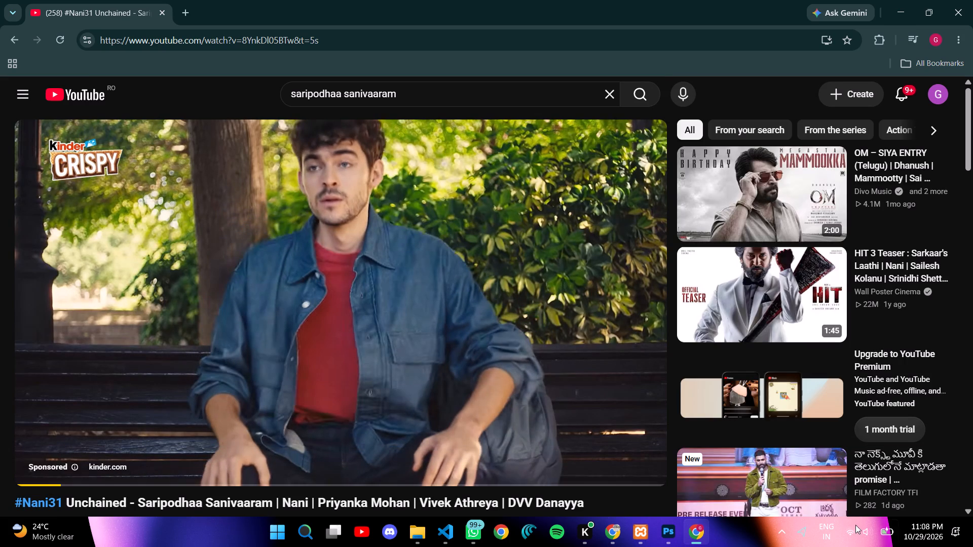
Turn on the computer's Bluetooth and connect the Shots X-Buds.
{"action": "left_click", "coordinate": [869, 534]}
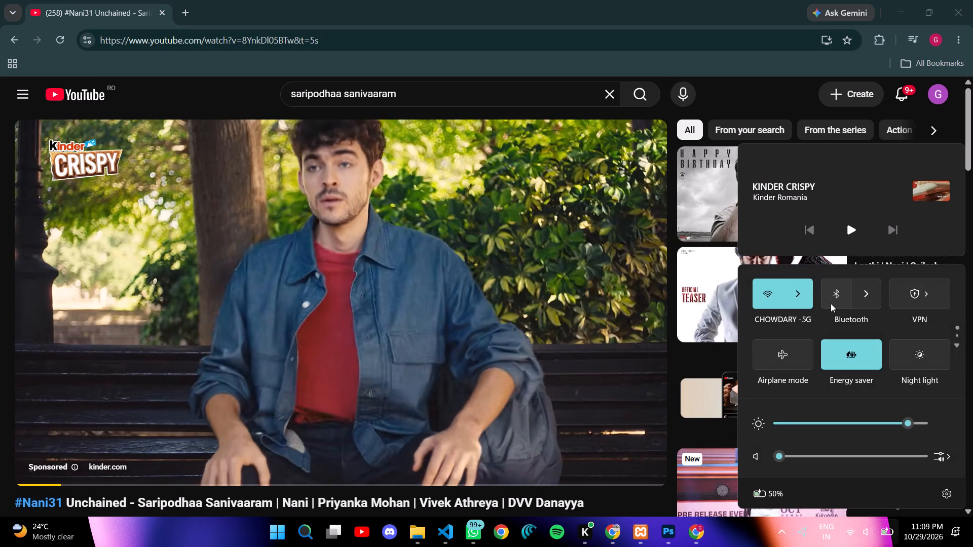
{"action": "left_click", "coordinate": [831, 303]}
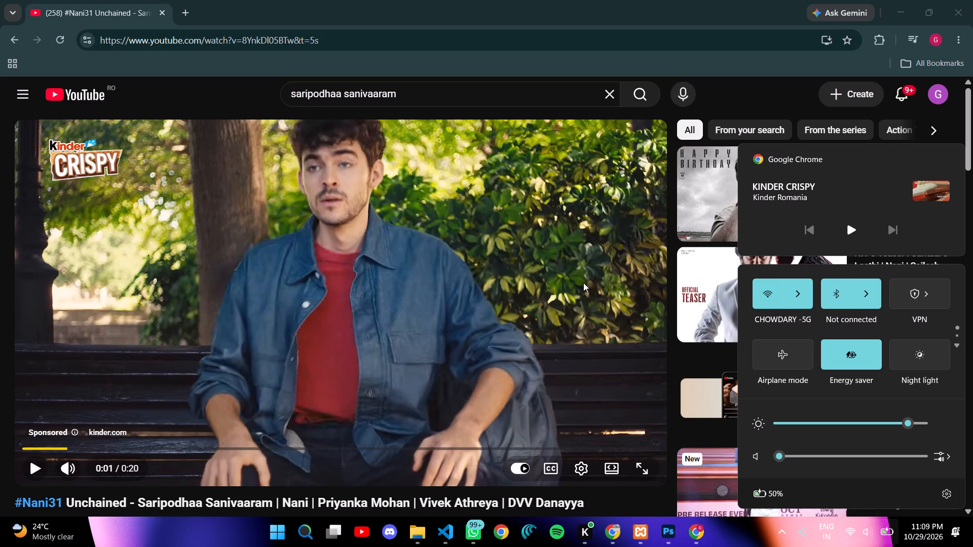
{"action": "key", "text": "alt+Tab"}
{"action": "key", "text": "alt+Tab"}
{"action": "key", "text": "alt+Tab"}
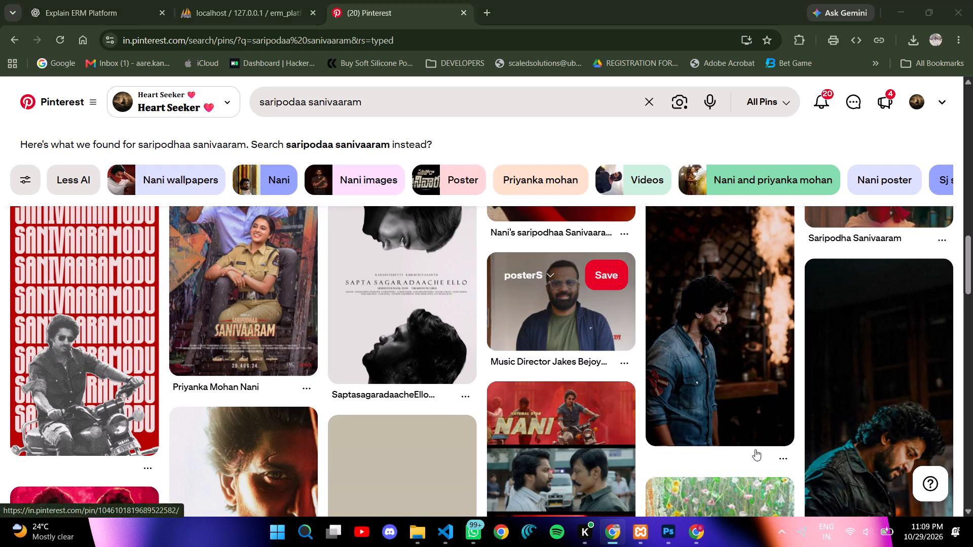
{"action": "left_click", "coordinate": [867, 534]}
{"action": "left_click", "coordinate": [869, 307]}
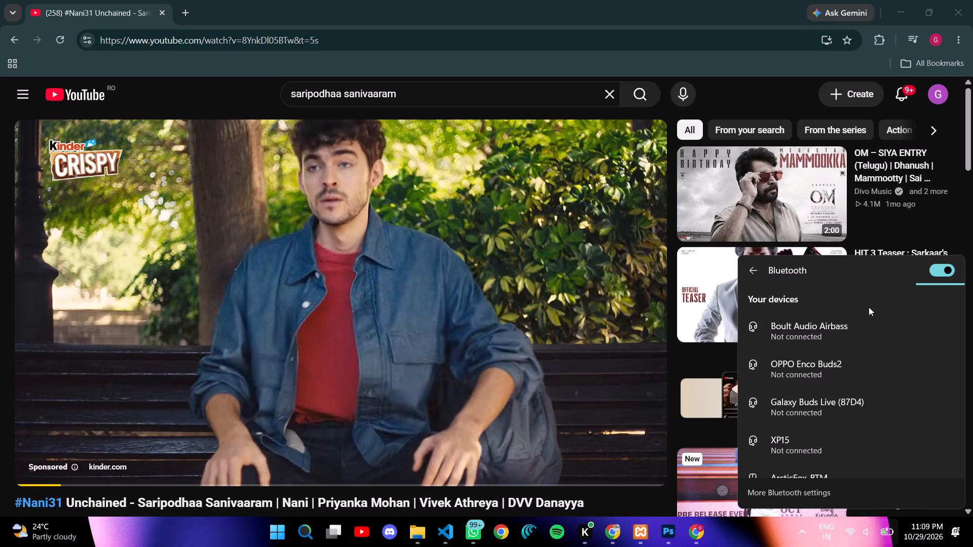
{"action": "scroll", "coordinate": [804, 439], "scroll_direction": "down", "scroll_amount": 2}
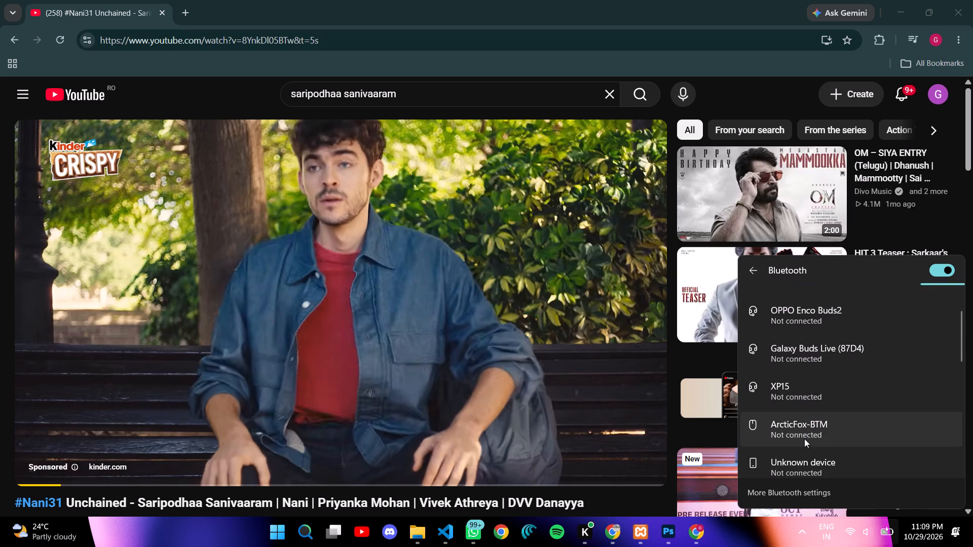
{"action": "scroll", "coordinate": [804, 439], "scroll_direction": "down", "scroll_amount": 4}
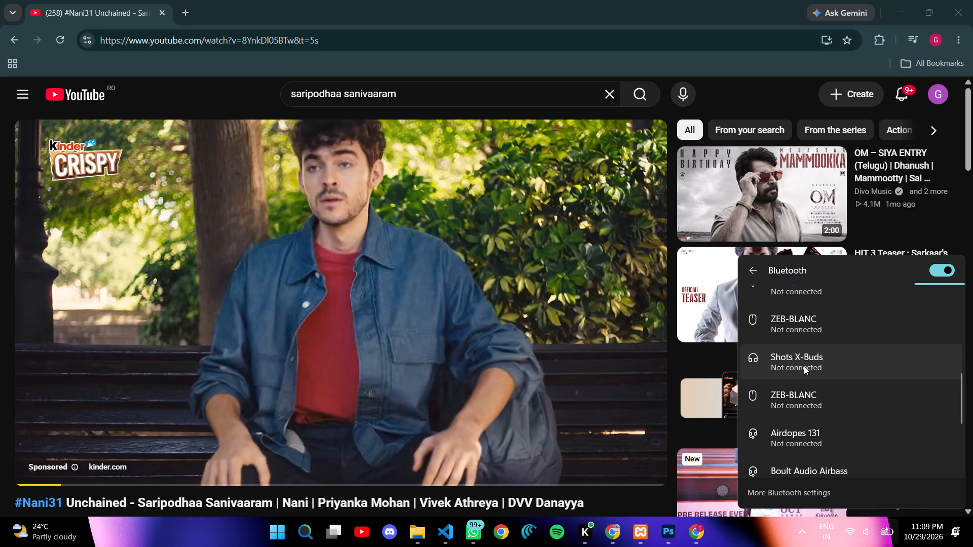
{"action": "left_click", "coordinate": [804, 366]}
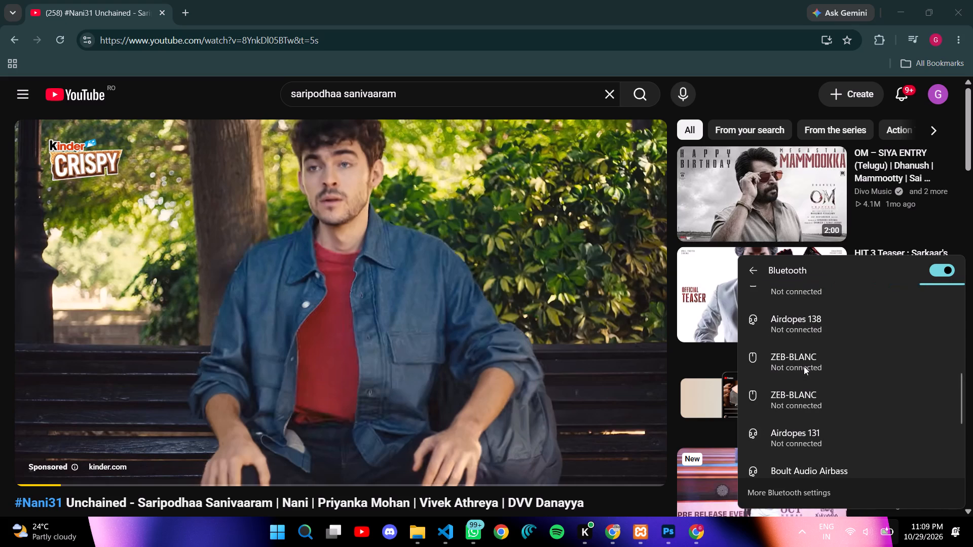
{"action": "scroll", "coordinate": [806, 331], "scroll_direction": "up", "scroll_amount": 13}
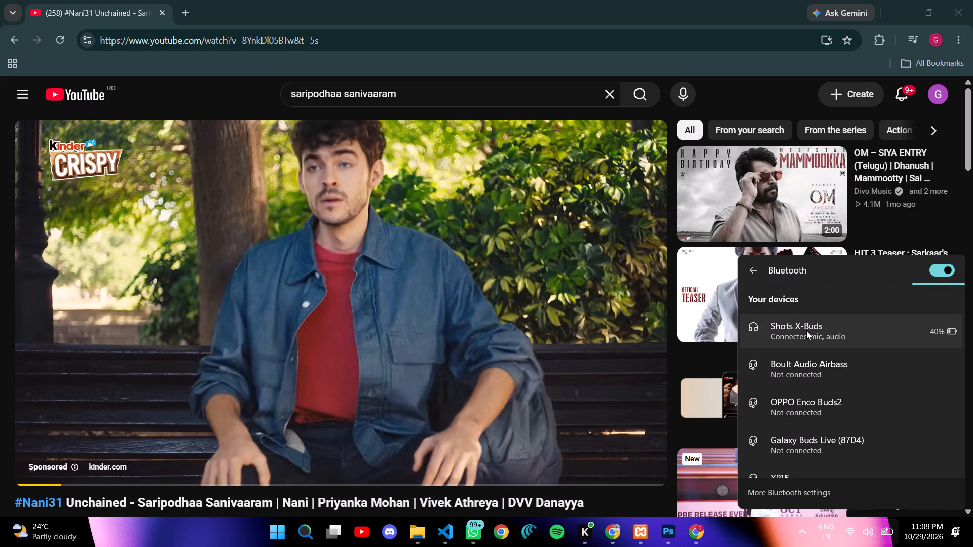
Play the "#Nani31 Unchained" video up to the dark barn shot, pause it there and decline the YouTube Premium trial.
{"action": "left_click", "coordinate": [456, 262]}
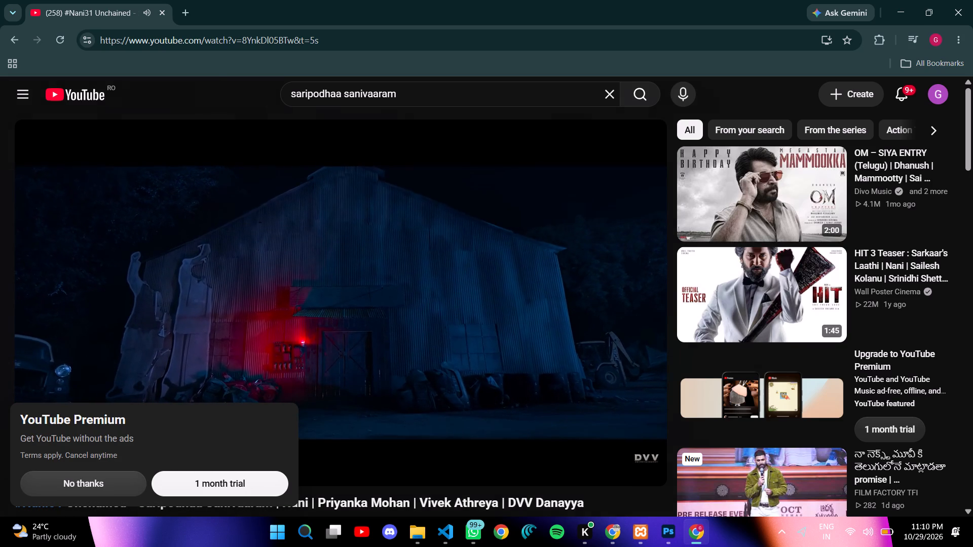
{"action": "left_click", "coordinate": [369, 278]}
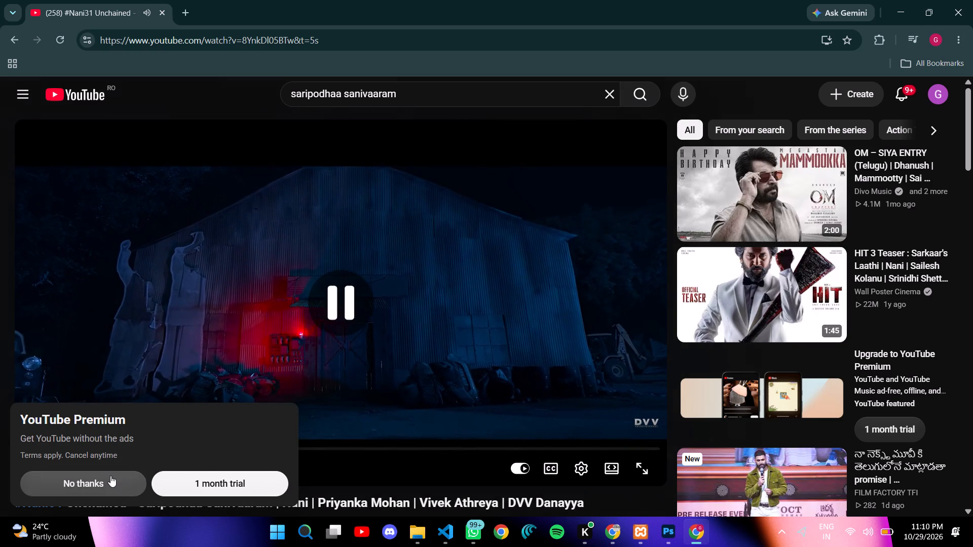
{"action": "left_click", "coordinate": [110, 476]}
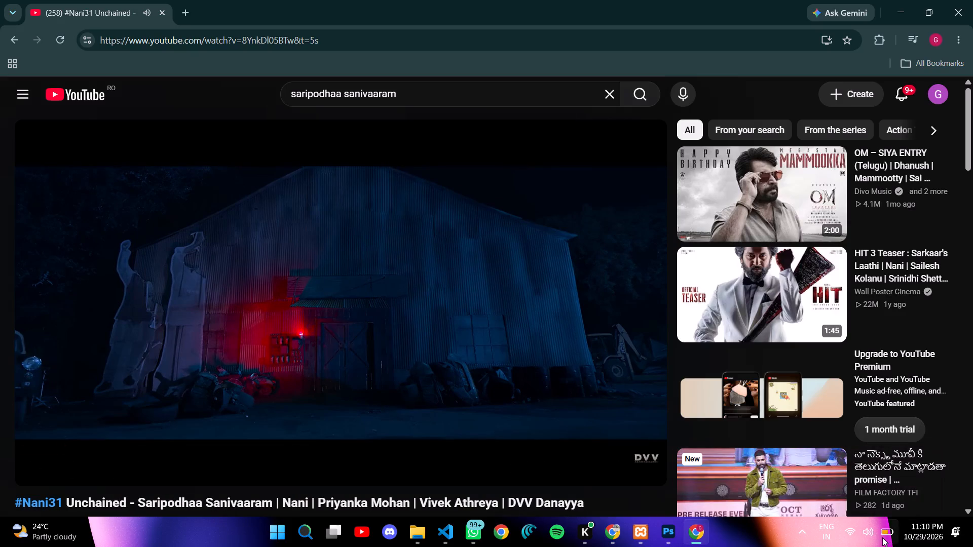
Remove the Shots X-Buds from the paired devices in the Windows Bluetooth & devices settings.
{"action": "left_click", "coordinate": [882, 537]}
{"action": "left_click", "coordinate": [879, 297]}
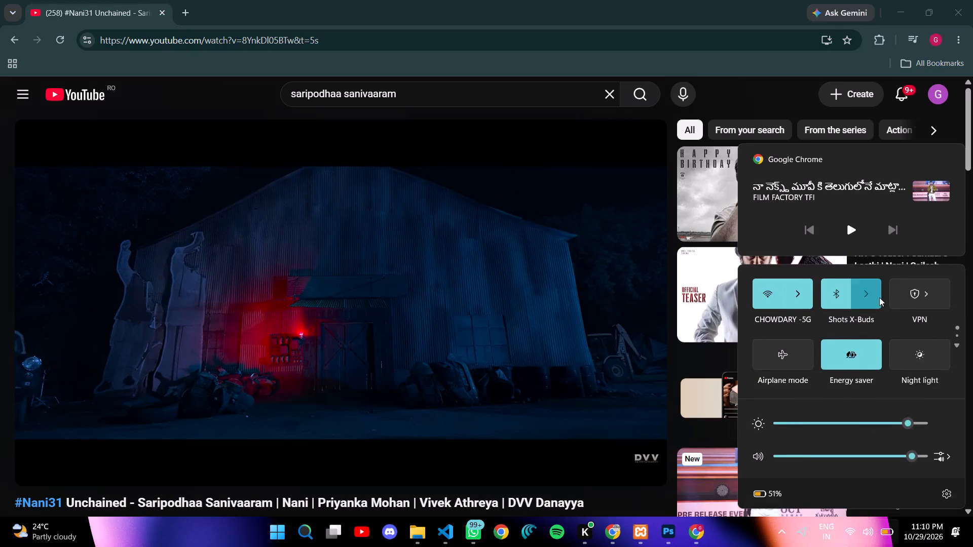
{"action": "left_click", "coordinate": [805, 496]}
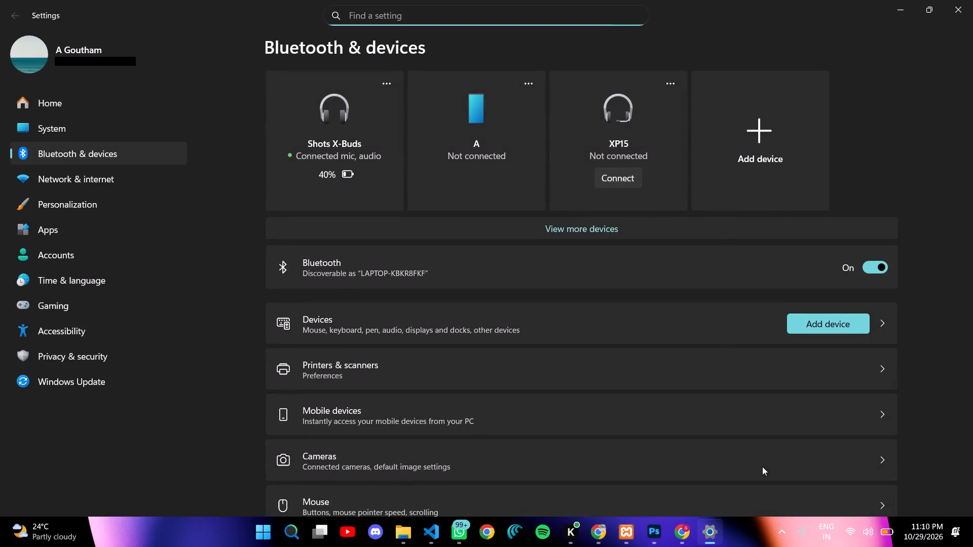
{"action": "left_click", "coordinate": [384, 84]}
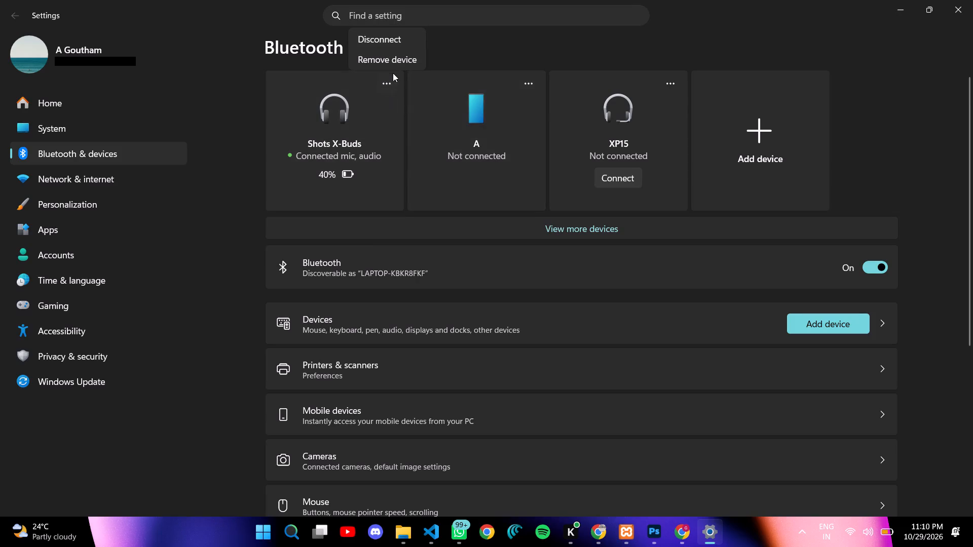
{"action": "left_click", "coordinate": [380, 57]}
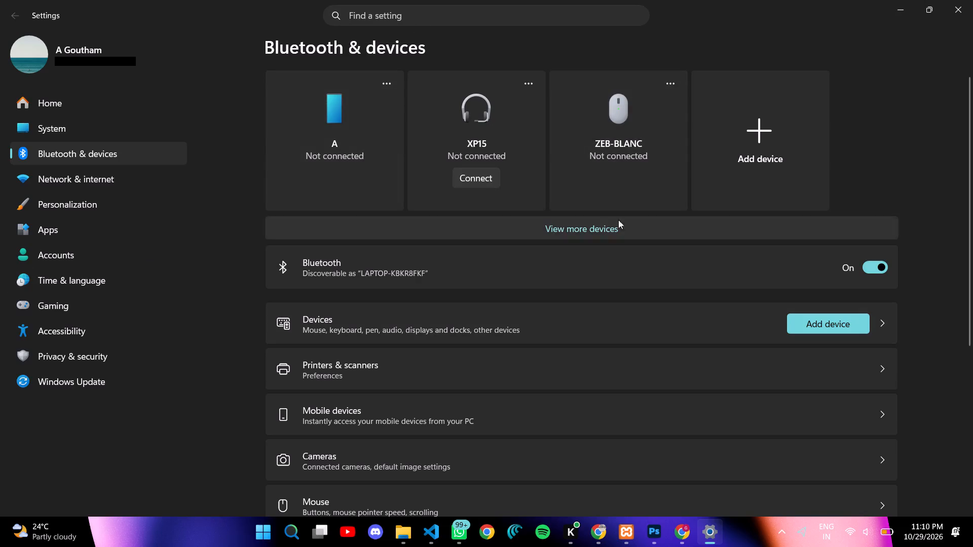
Pair the Shots X-Buds again as a new Bluetooth device and put the Windows settings window away.
{"action": "left_click", "coordinate": [777, 135]}
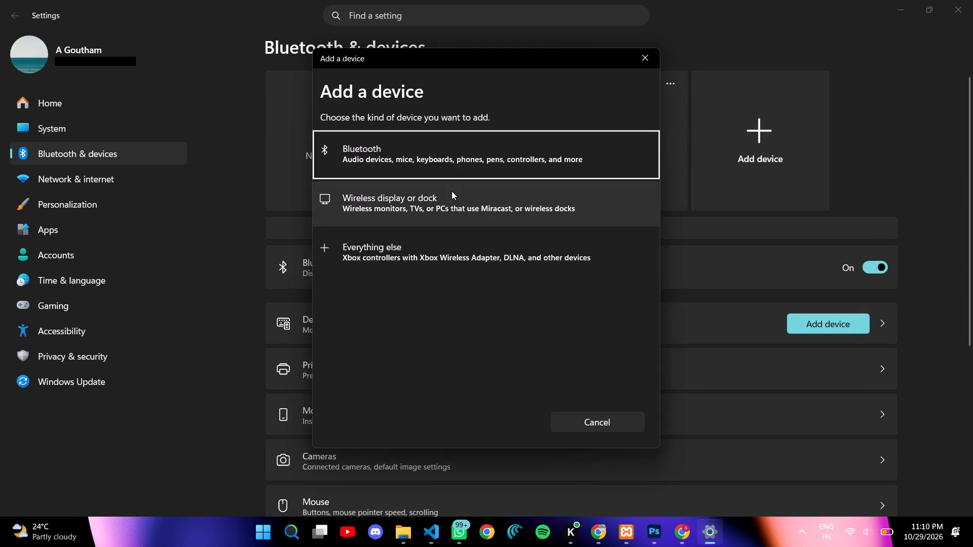
{"action": "left_click", "coordinate": [452, 150]}
{"action": "left_click", "coordinate": [355, 160]}
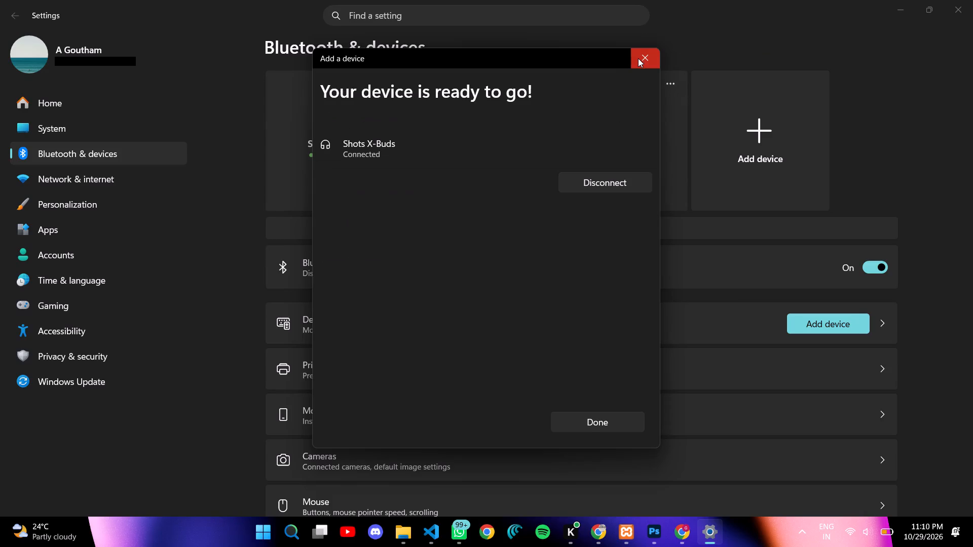
{"action": "left_click", "coordinate": [652, 55]}
{"action": "left_click", "coordinate": [907, 8]}
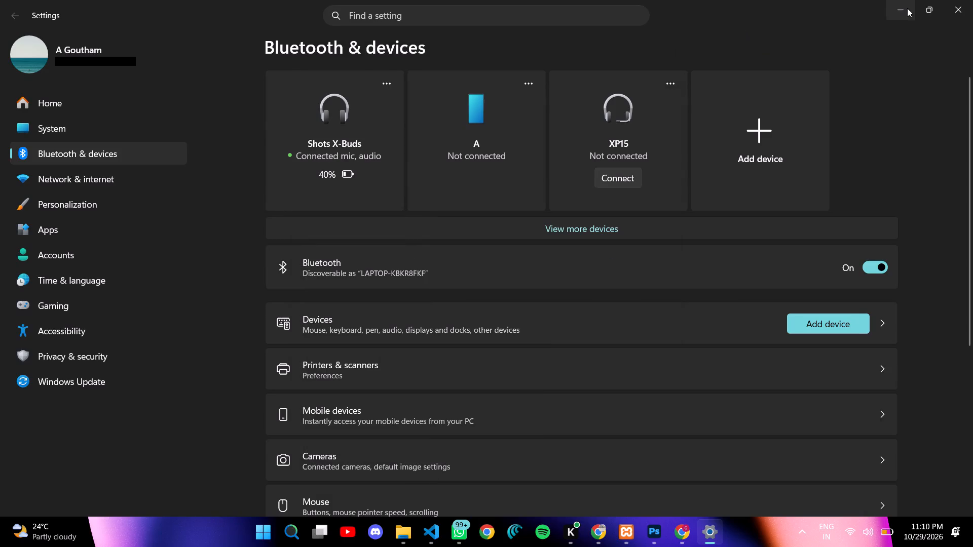
Play the "#Nani31 Unchained" YouTube video in full screen at 2160p 4K quality.
{"action": "left_click", "coordinate": [339, 312]}
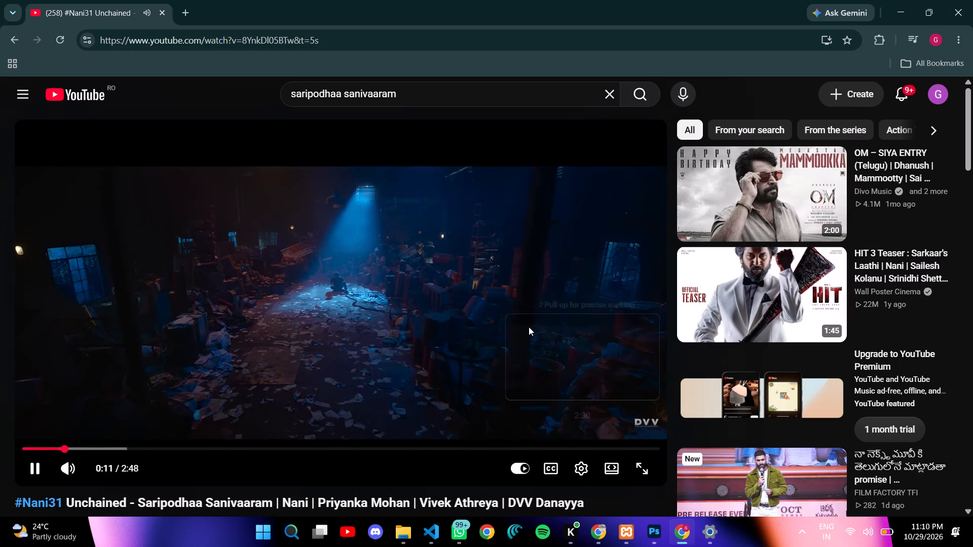
{"action": "type", "text": "f"}
{"action": "key", "text": "space"}
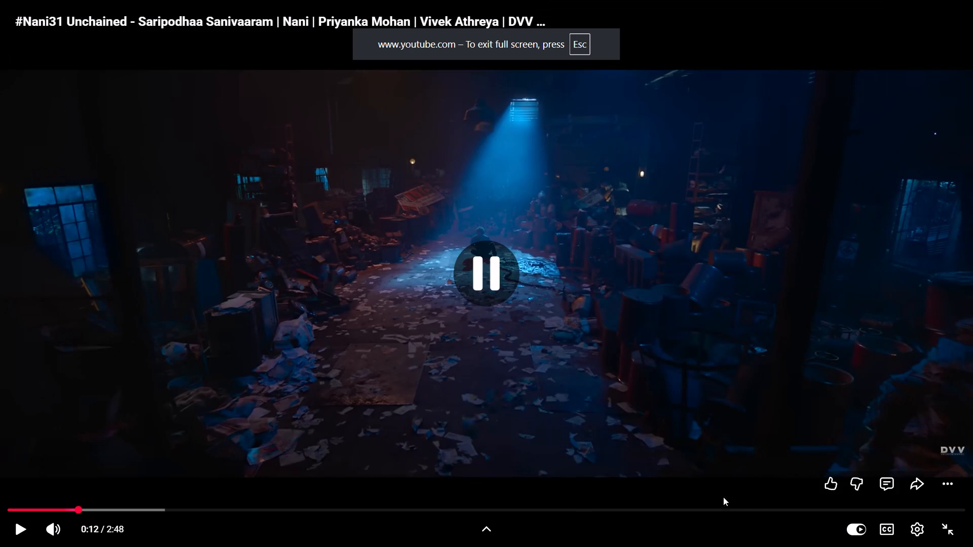
{"action": "left_click", "coordinate": [918, 526]}
{"action": "left_click", "coordinate": [859, 475]}
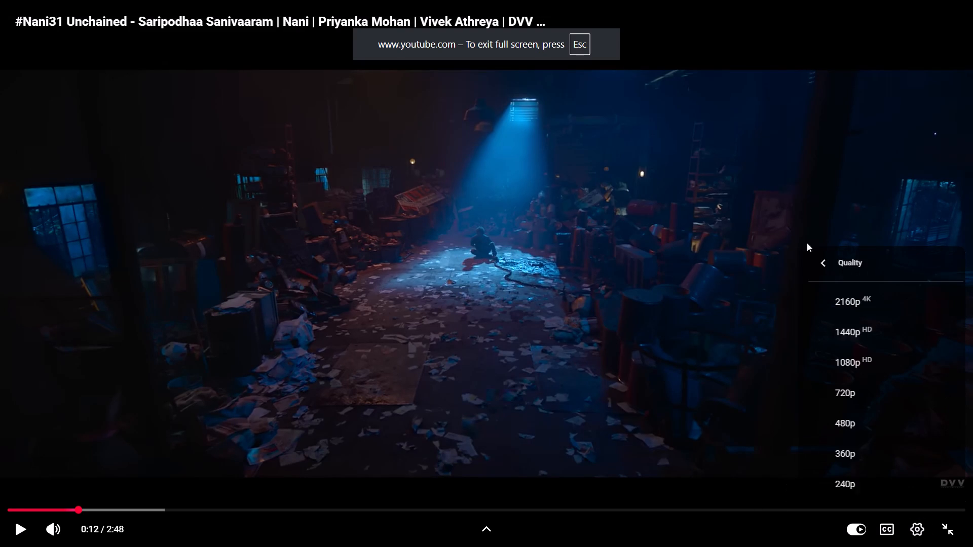
{"action": "left_click", "coordinate": [844, 299]}
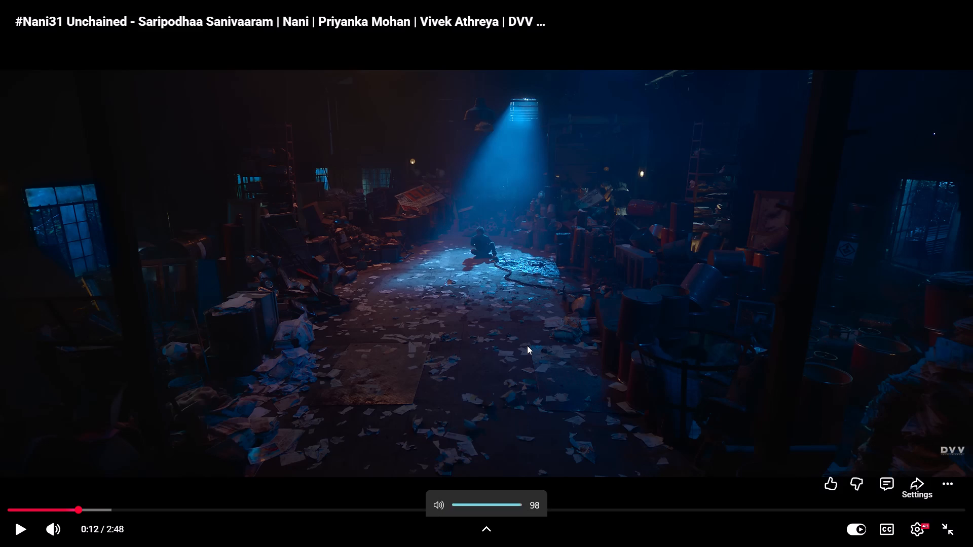
{"action": "left_click", "coordinate": [527, 345]}
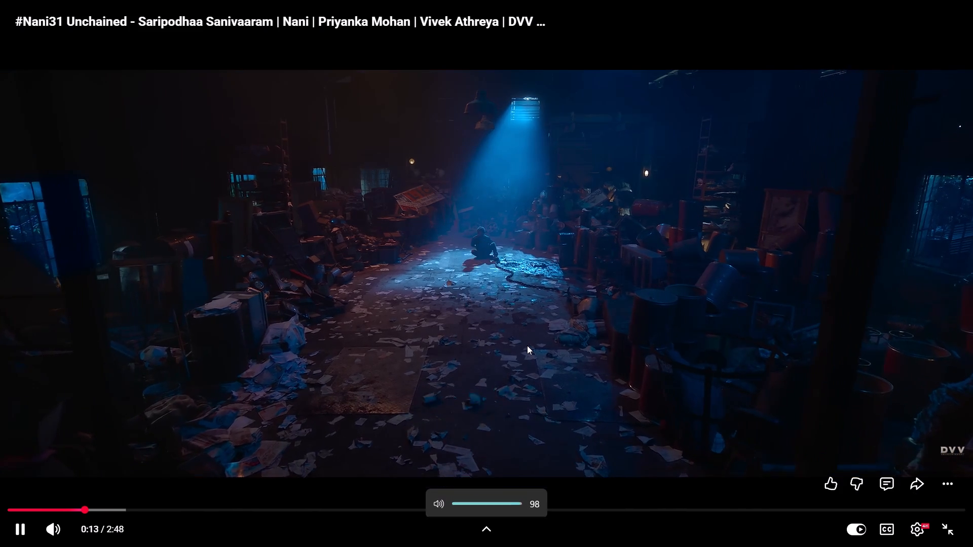